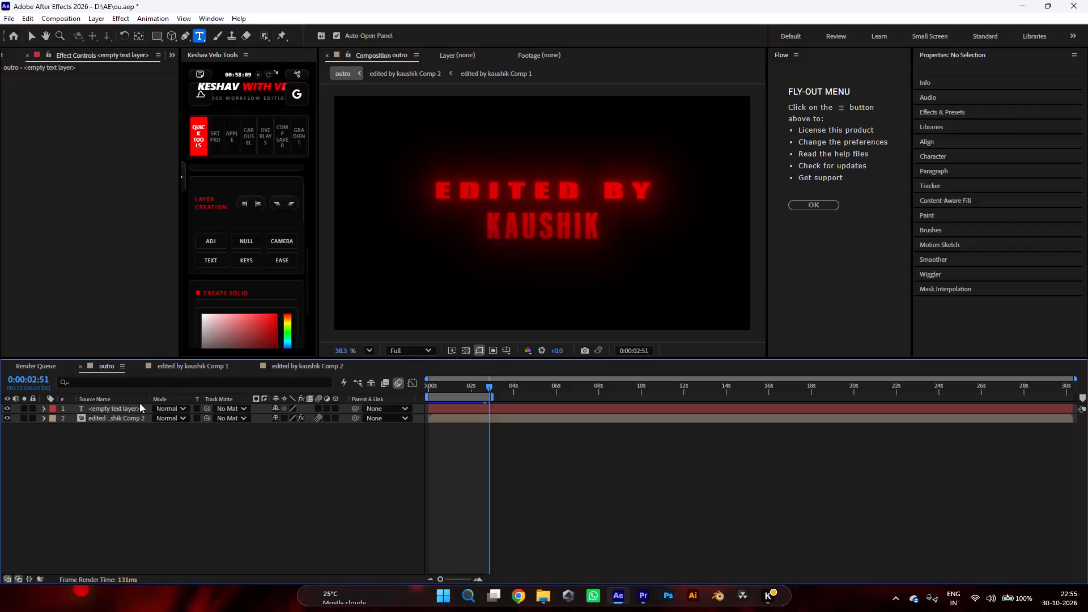
Delete the empty text layer from the outro composition.
click(136, 410)
key(Delete)
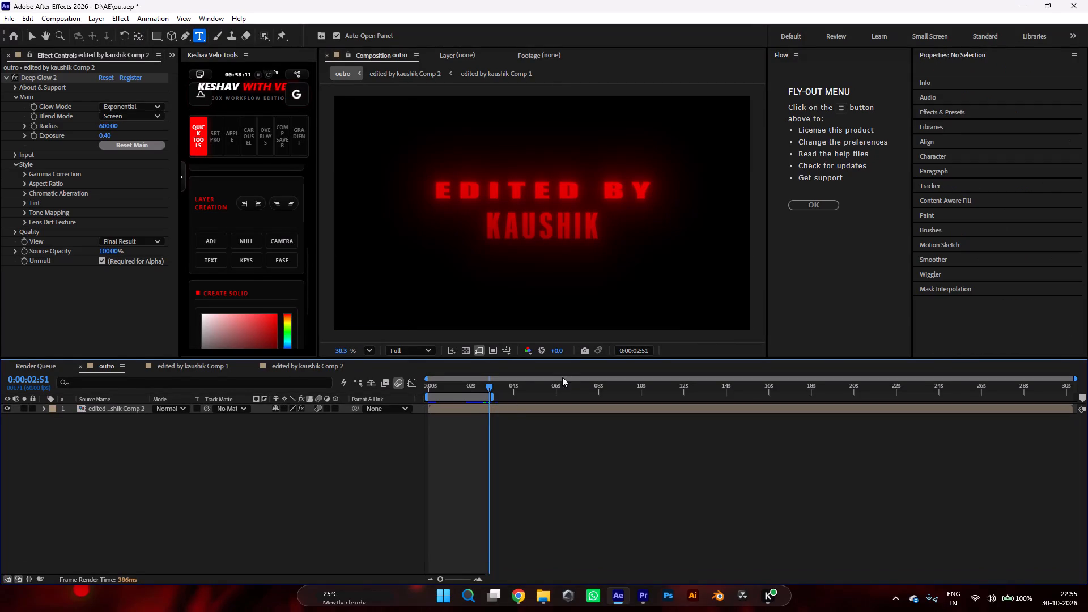
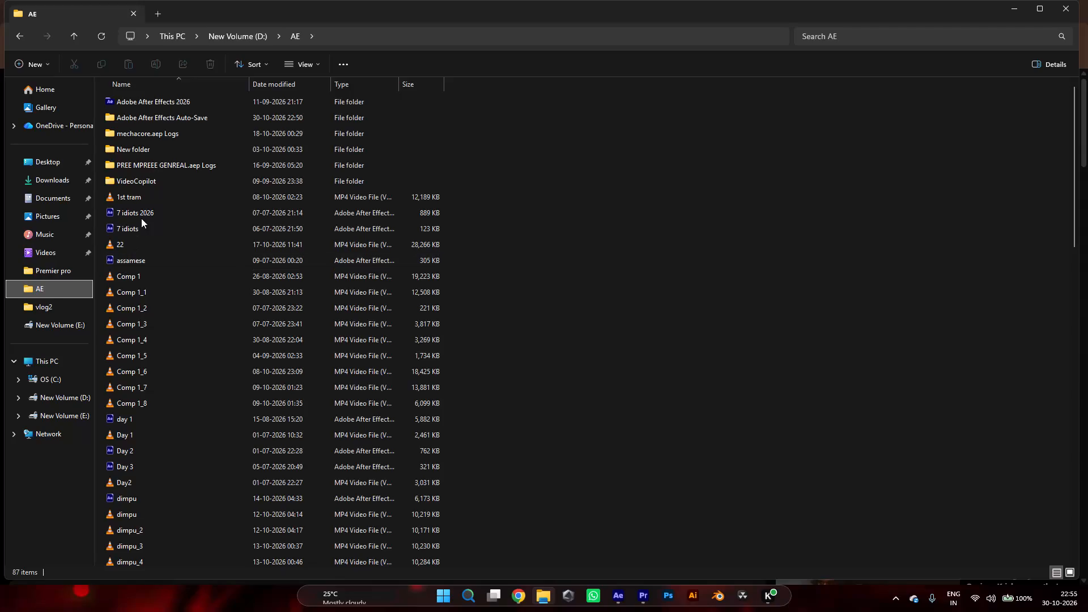
Find the rendered outro video in the AE folder, play it to review the title animation, and close the player.
scroll(142, 284, down, 5)
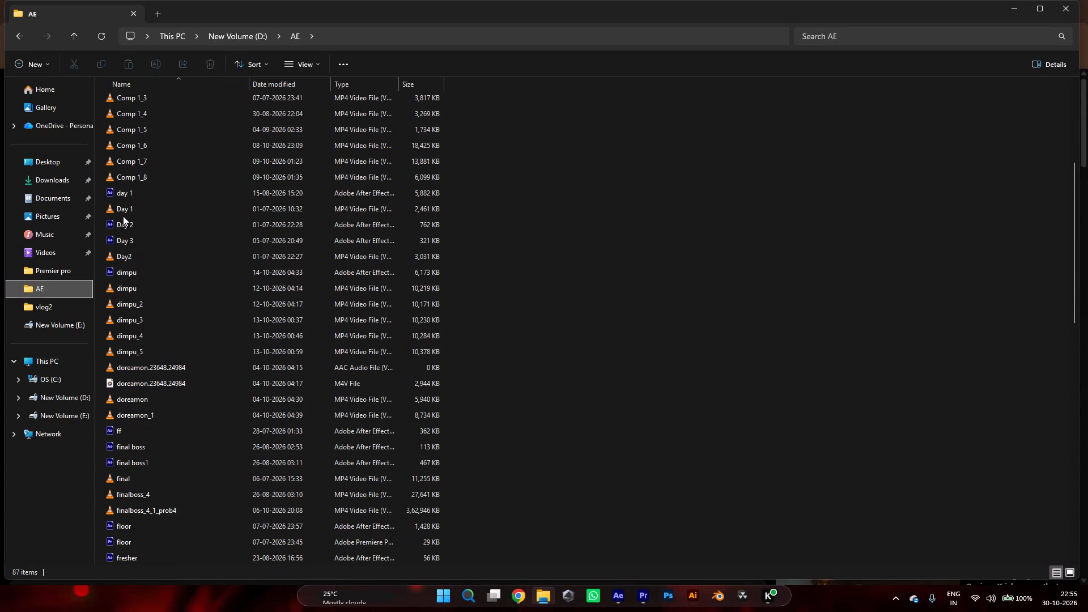
scroll(144, 445, down, 11)
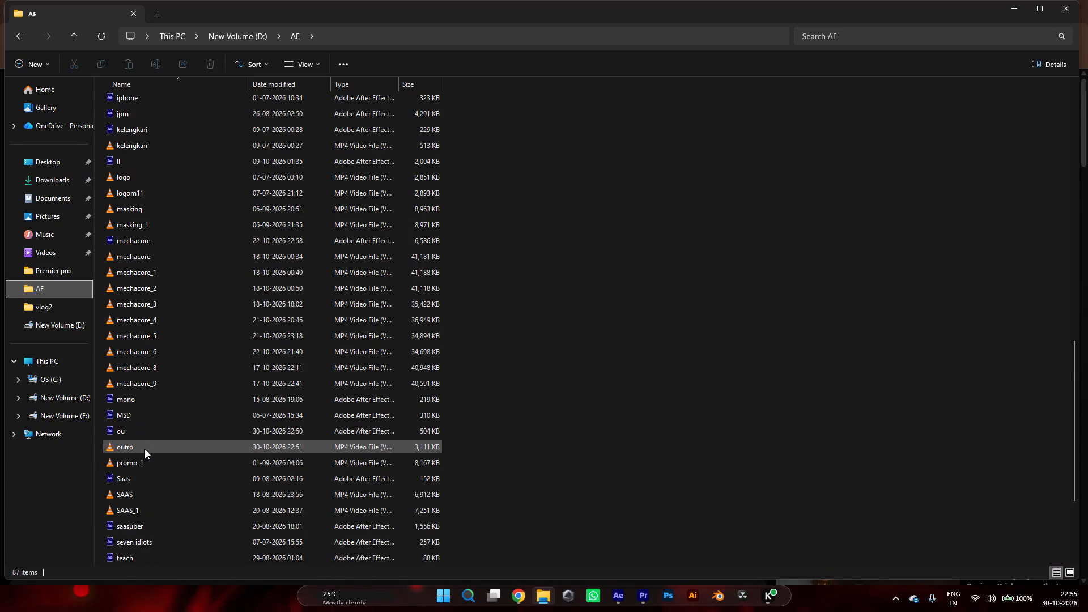
scroll(144, 449, down, 10)
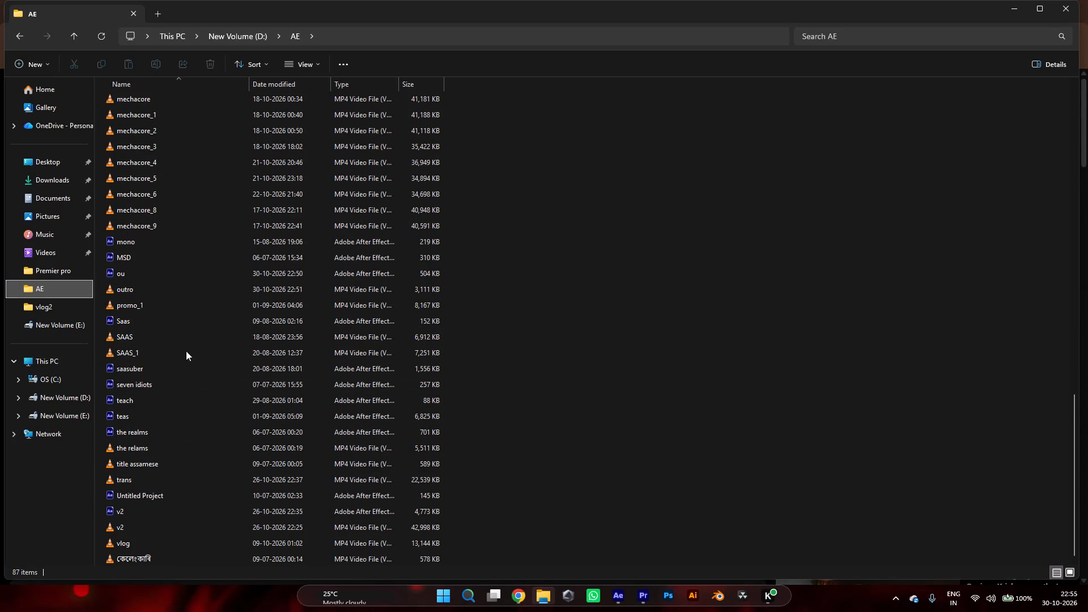
double_click(244, 292)
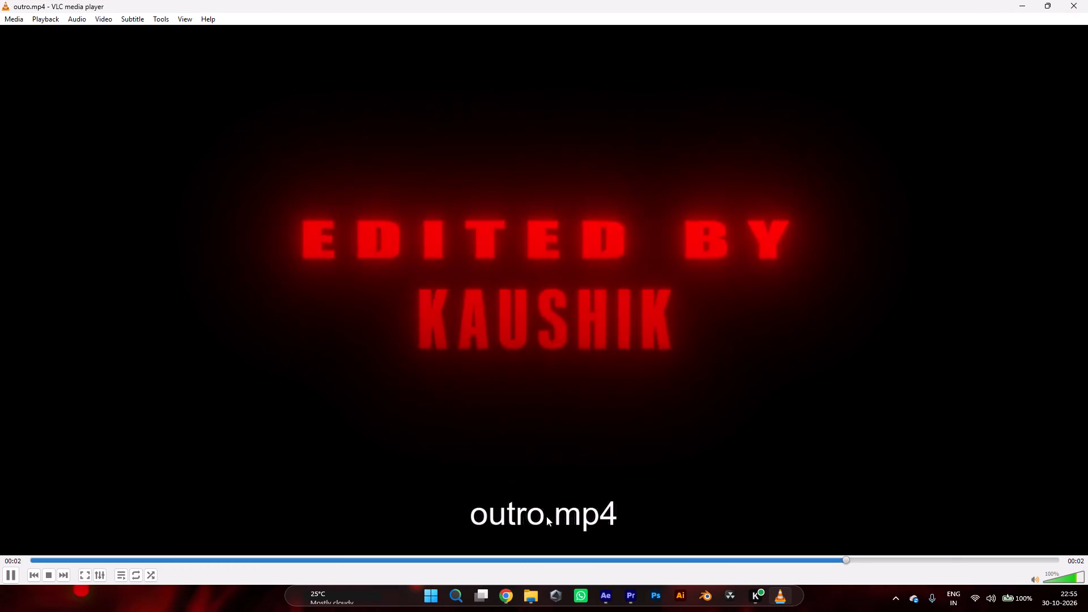
key(space)
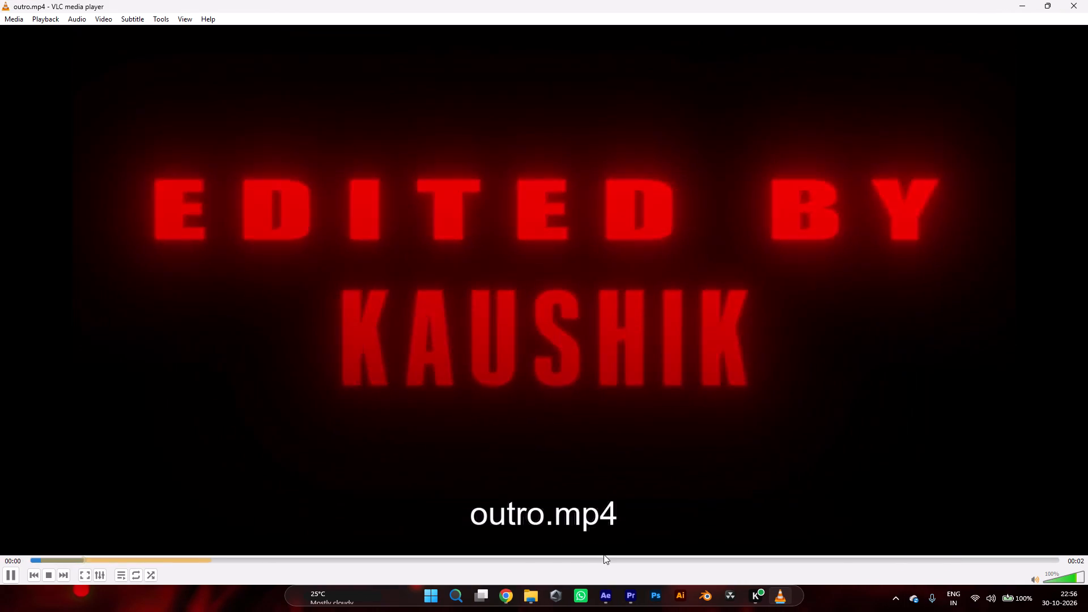
key(space)
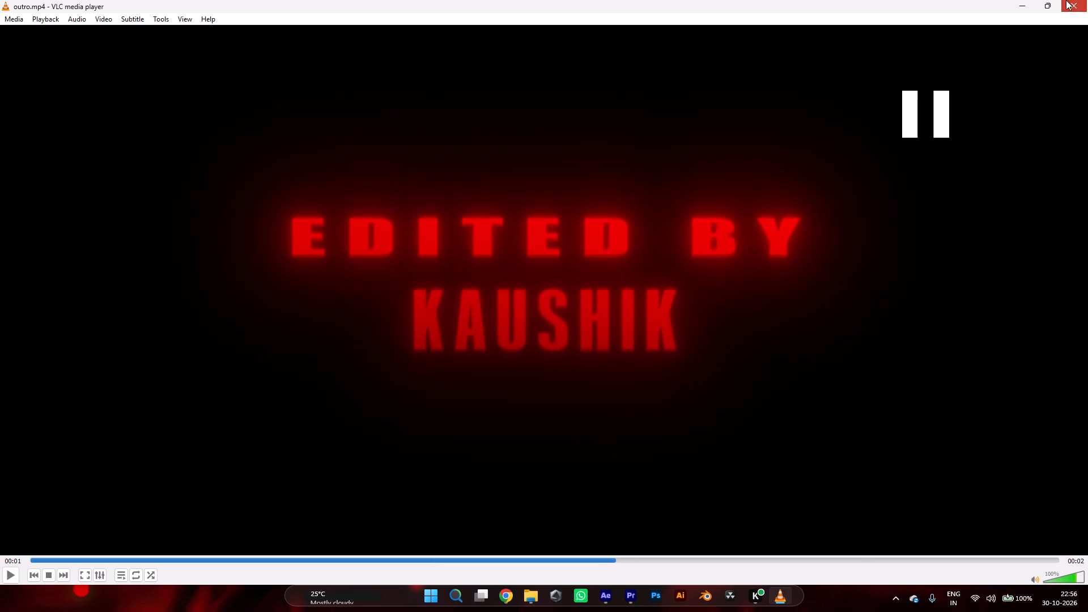
click(1066, 0)
Switch back to After Effects and scrub through the title animation in outro and in edited by kaushik Comp 2.
click(617, 601)
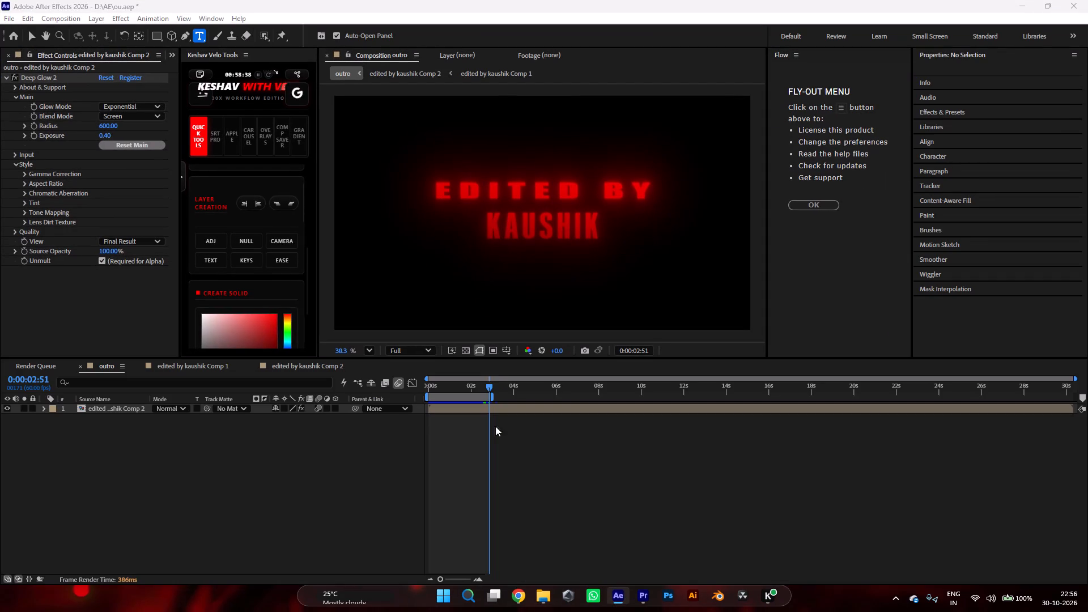
drag(488, 384, 444, 386)
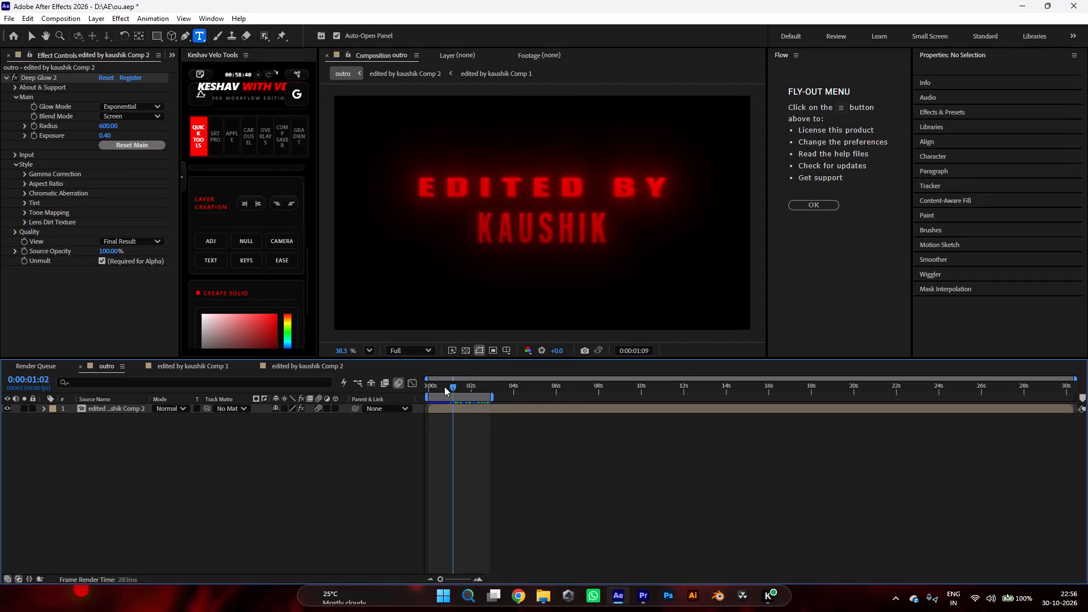
drag(444, 386, 459, 405)
click(297, 369)
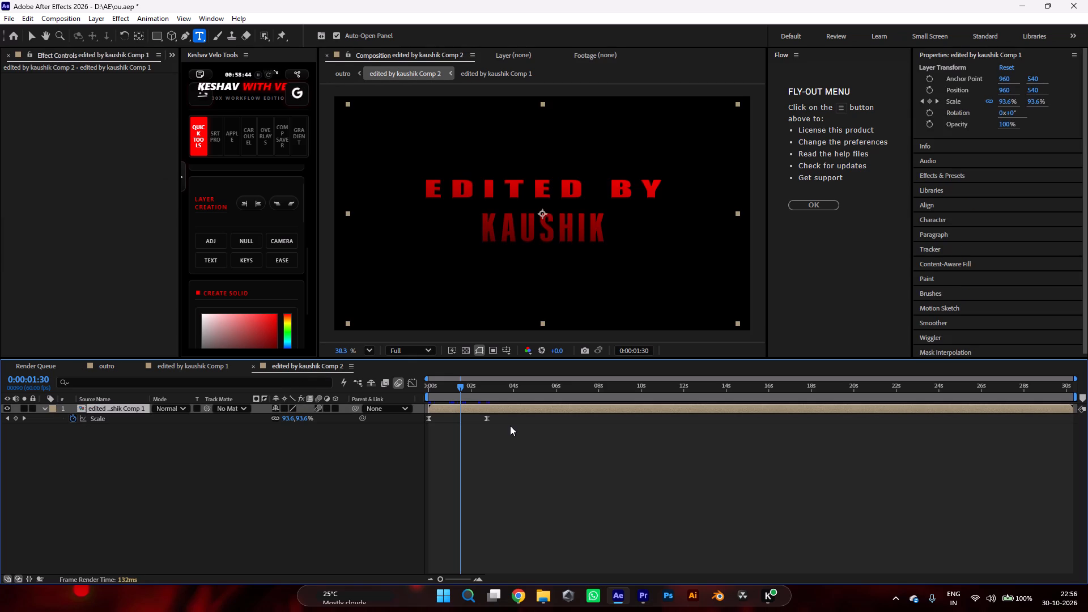
drag(463, 384, 482, 388)
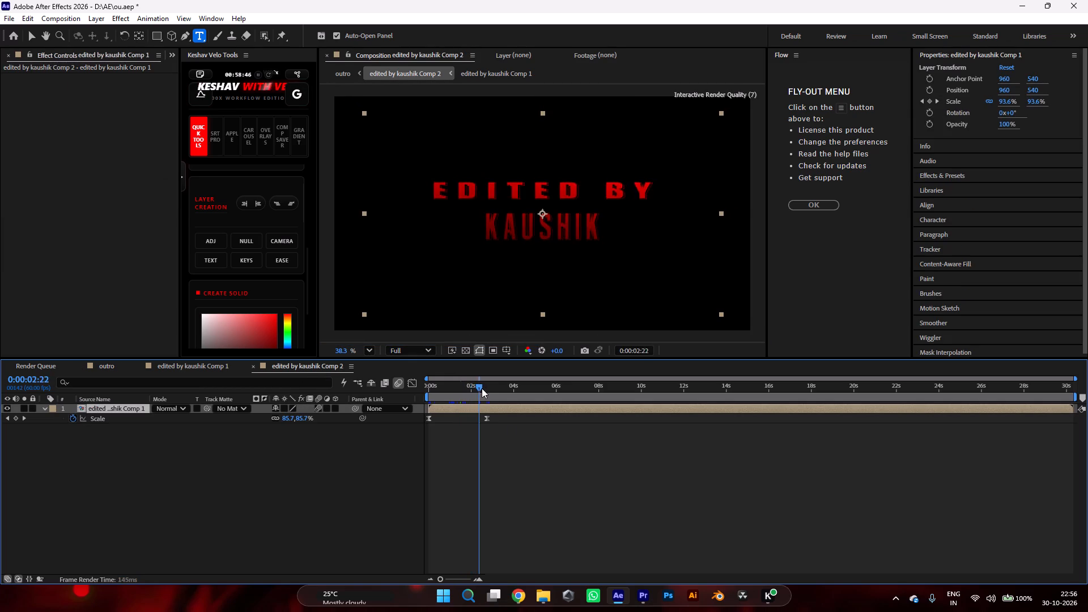
drag(482, 388, 459, 389)
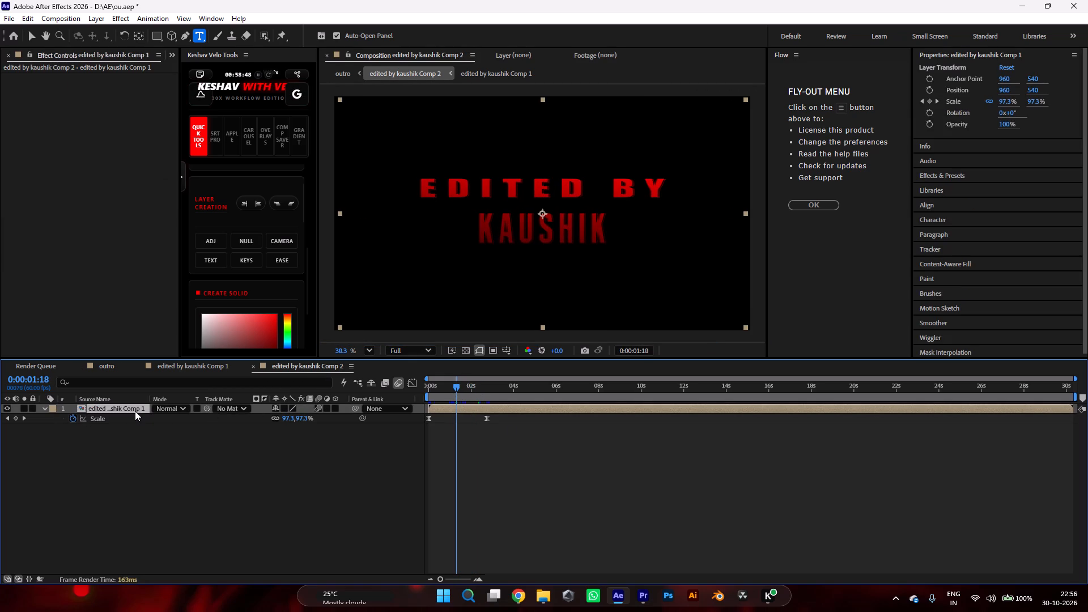
Delete the S_Shake effect from the edited by kaushik text layer inside edited by kaushik Comp 1.
double_click(139, 405)
click(126, 407)
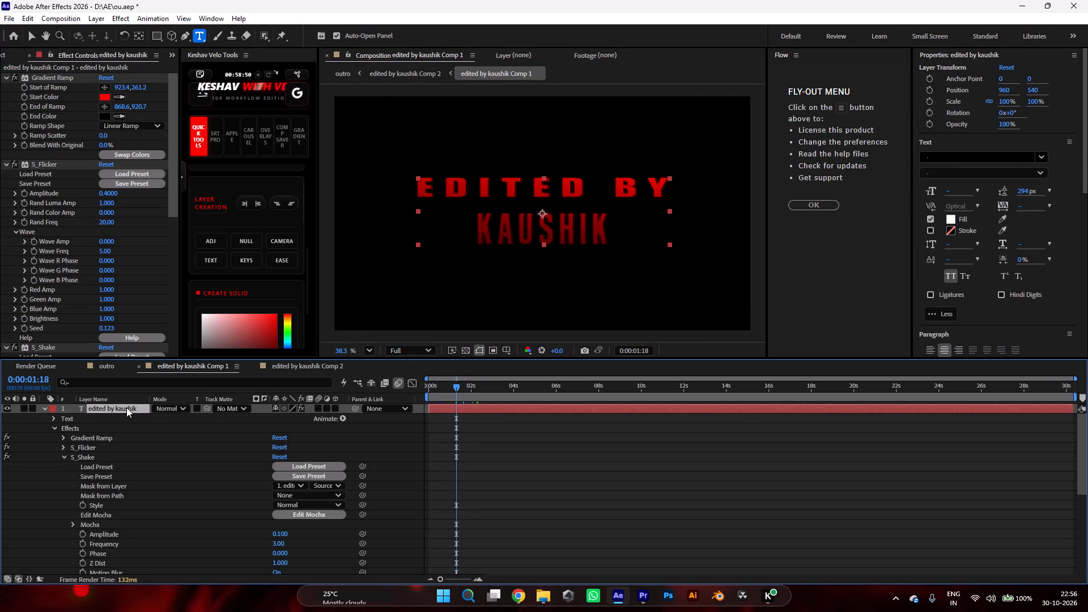
scroll(57, 181, up, 1)
scroll(57, 181, down, 1)
scroll(58, 183, up, 2)
scroll(58, 185, down, 2)
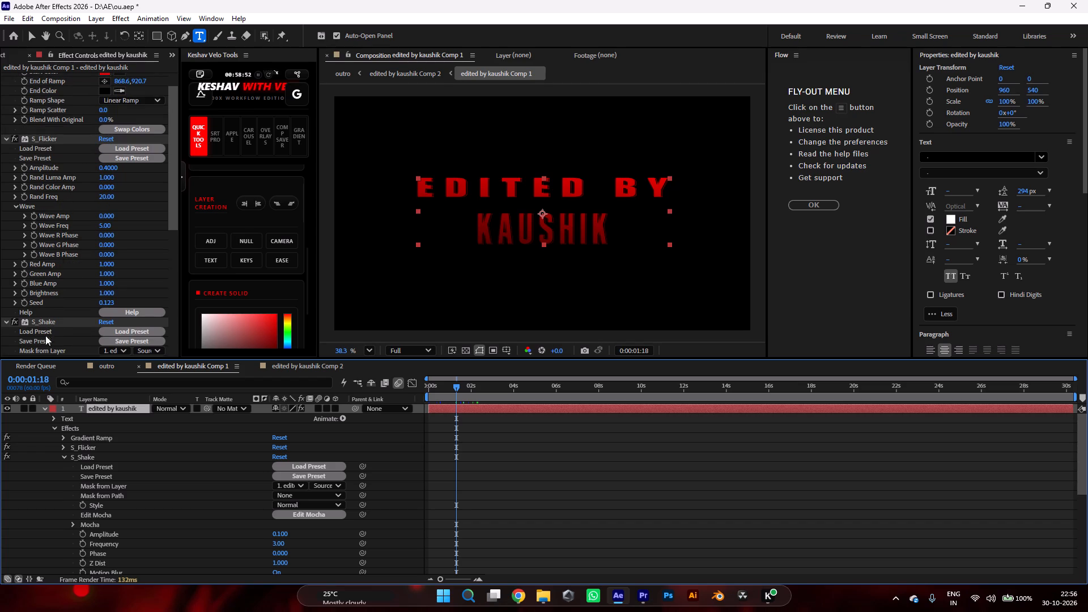
click(48, 321)
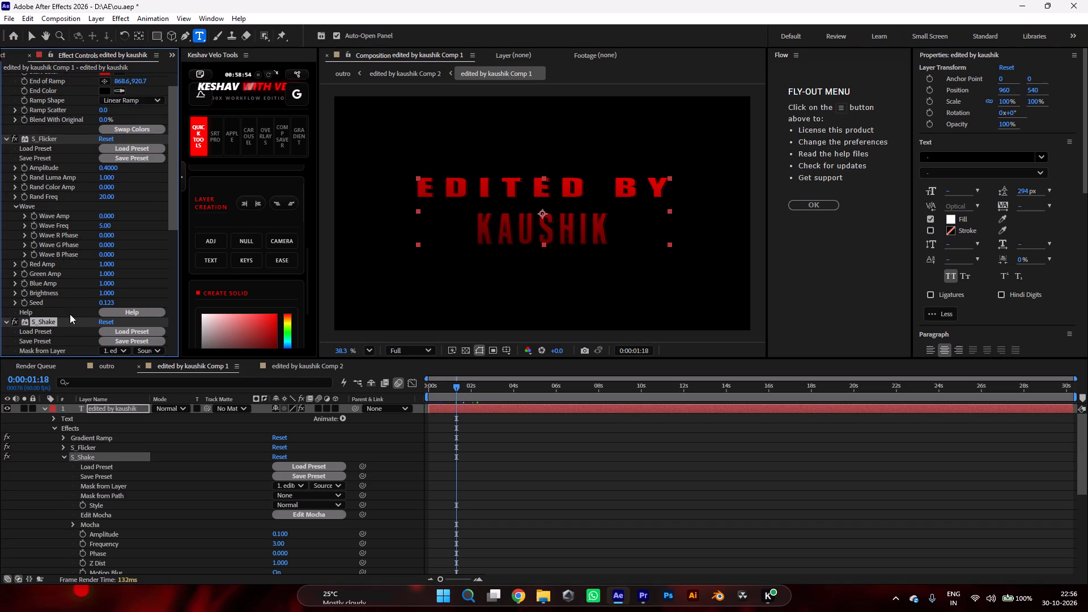
scroll(83, 306, down, 5)
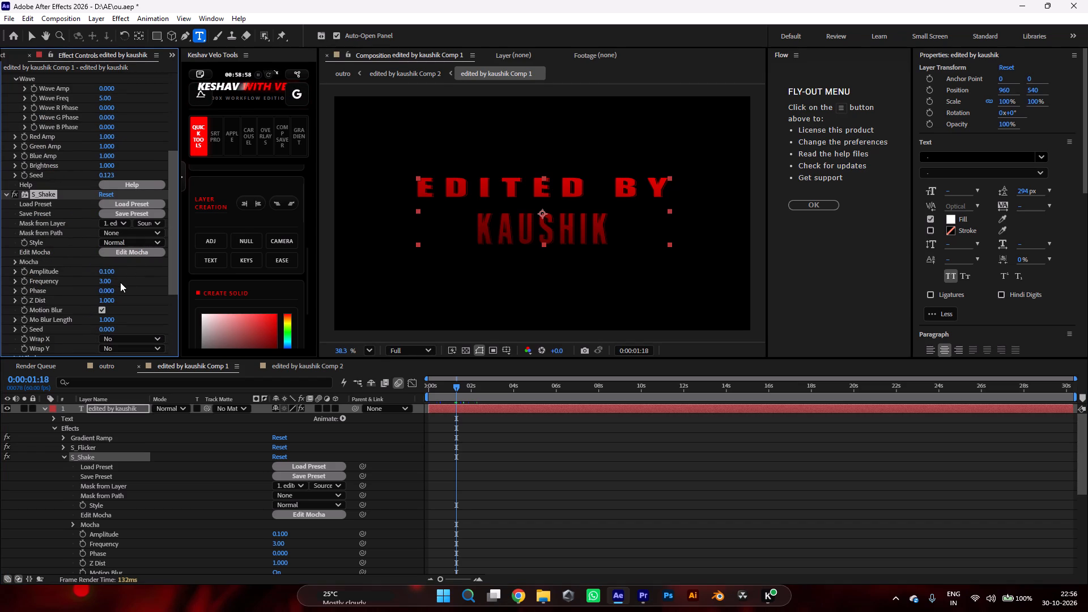
scroll(130, 279, down, 1)
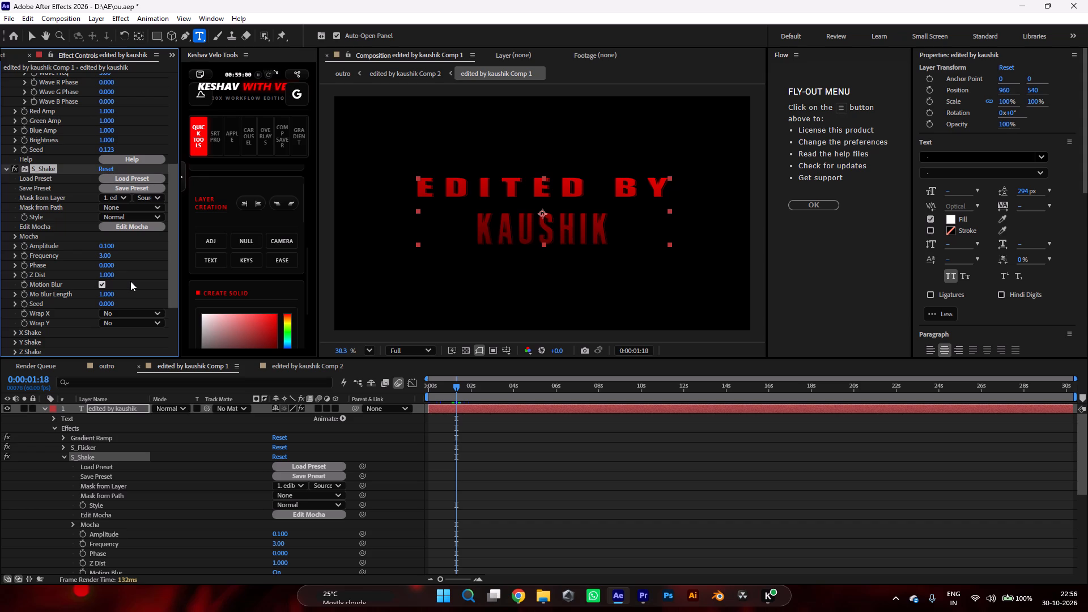
scroll(130, 283, down, 3)
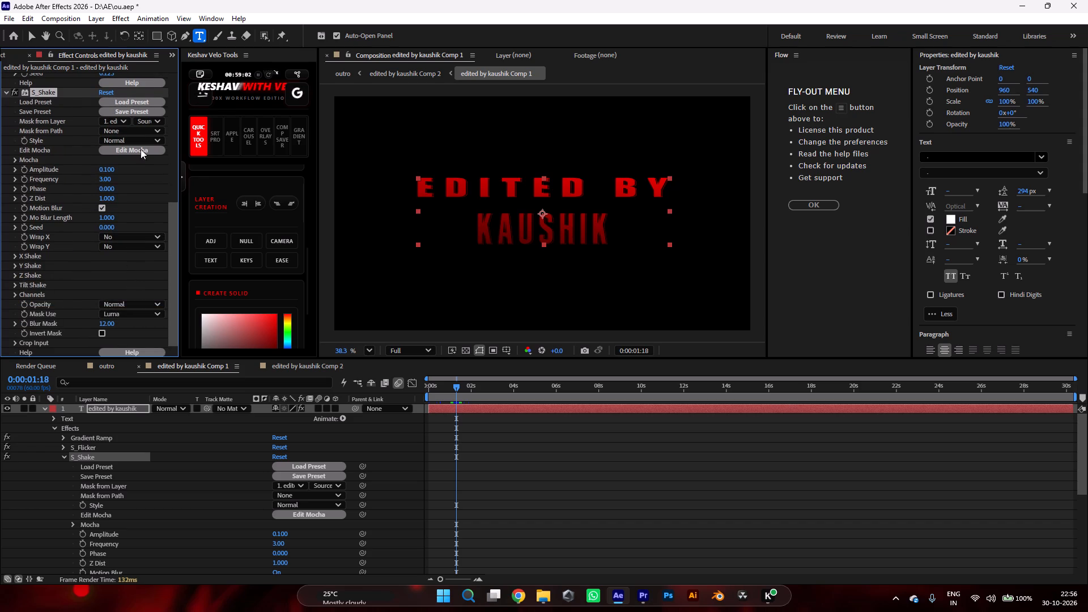
key(Delete)
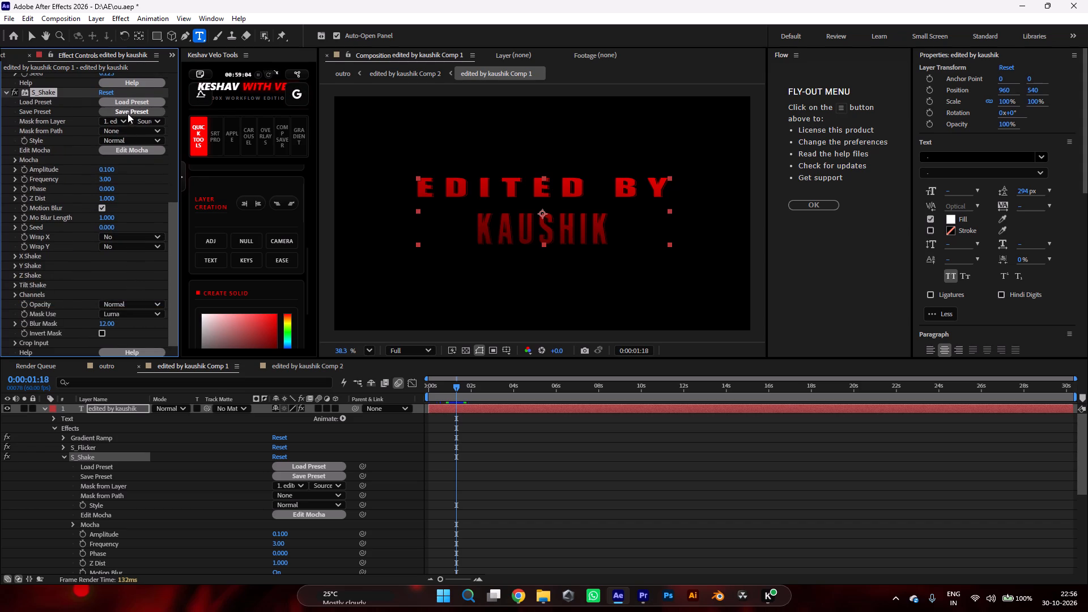
scroll(67, 269, up, 1)
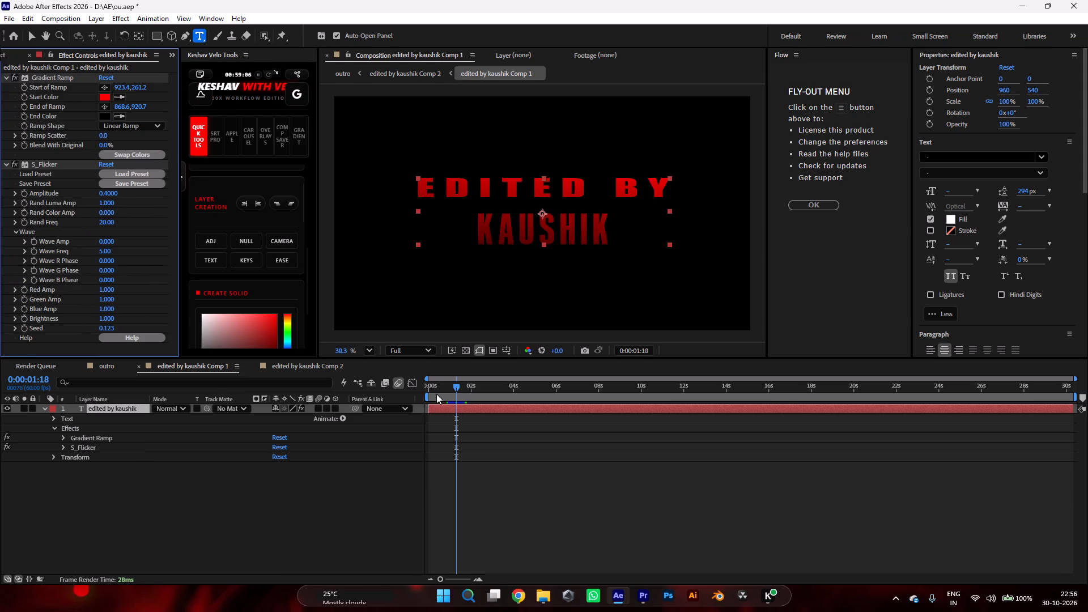
Scrub through the first few seconds of edited by kaushik Comp 1 to check the title's flicker.
drag(456, 387, 433, 385)
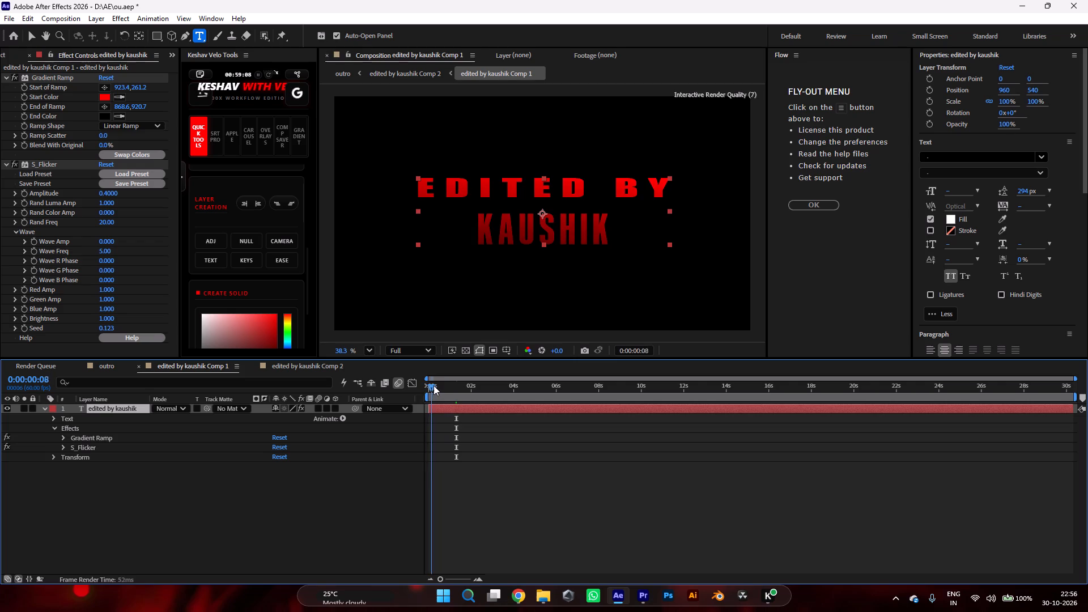
drag(433, 385, 461, 389)
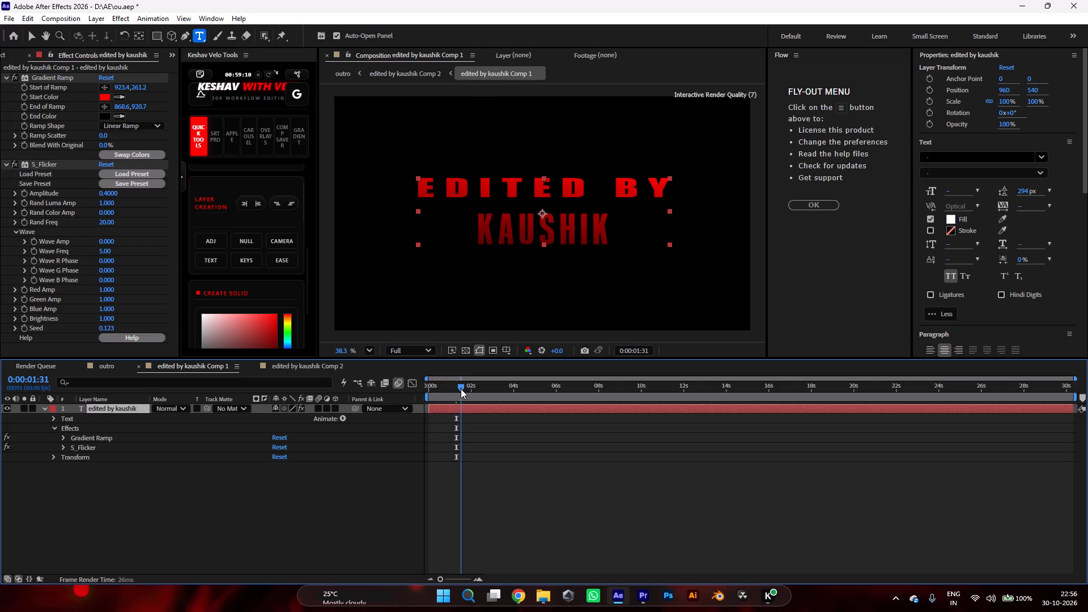
drag(461, 389, 487, 402)
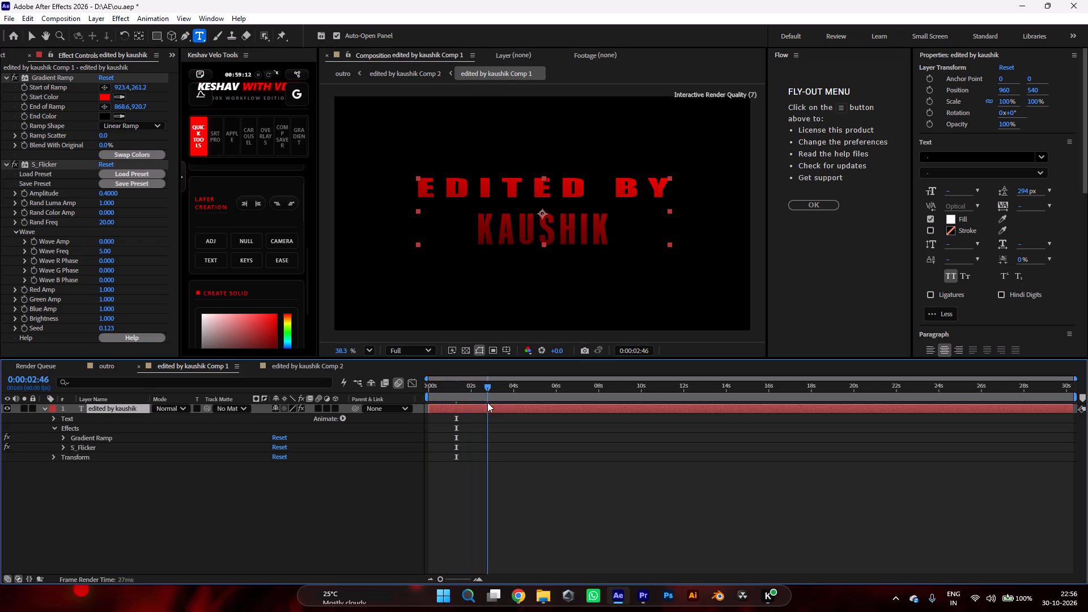
drag(487, 402, 492, 408)
drag(507, 415, 488, 420)
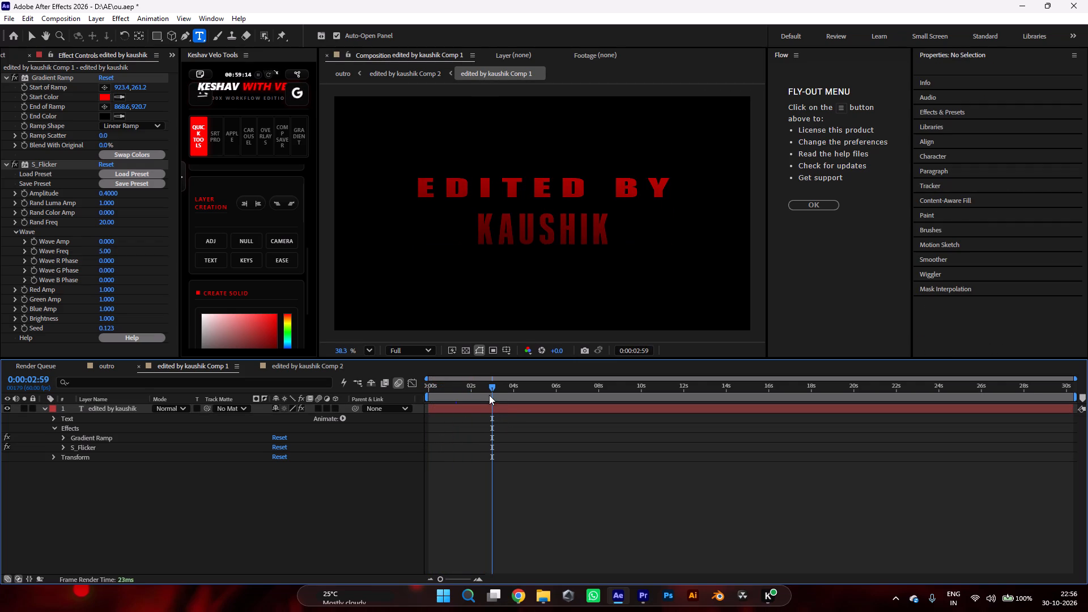
click(489, 395)
double_click(484, 392)
drag(478, 390, 424, 387)
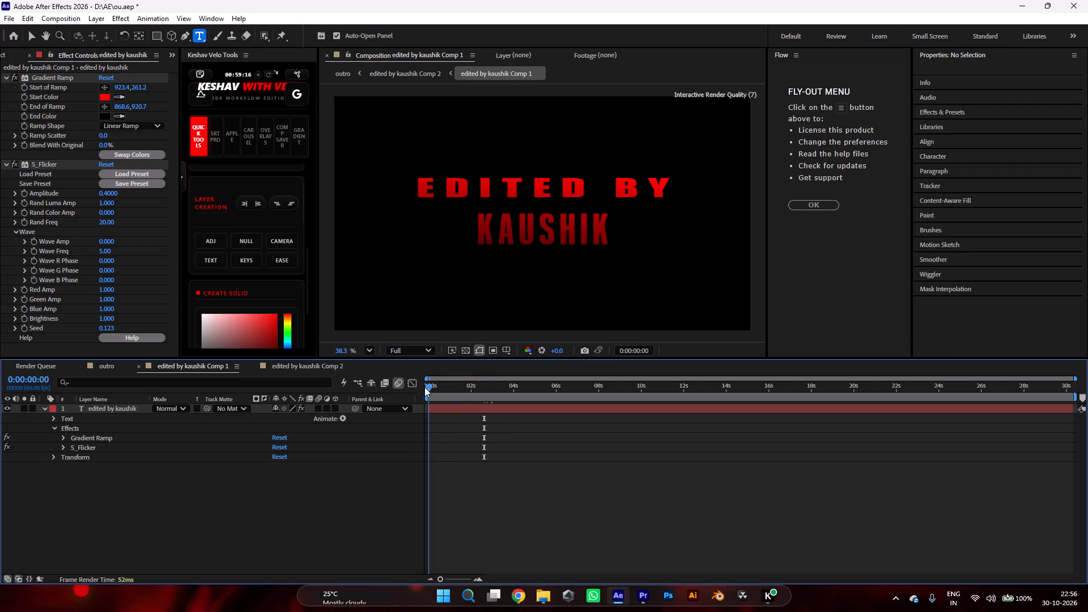
drag(424, 387, 508, 431)
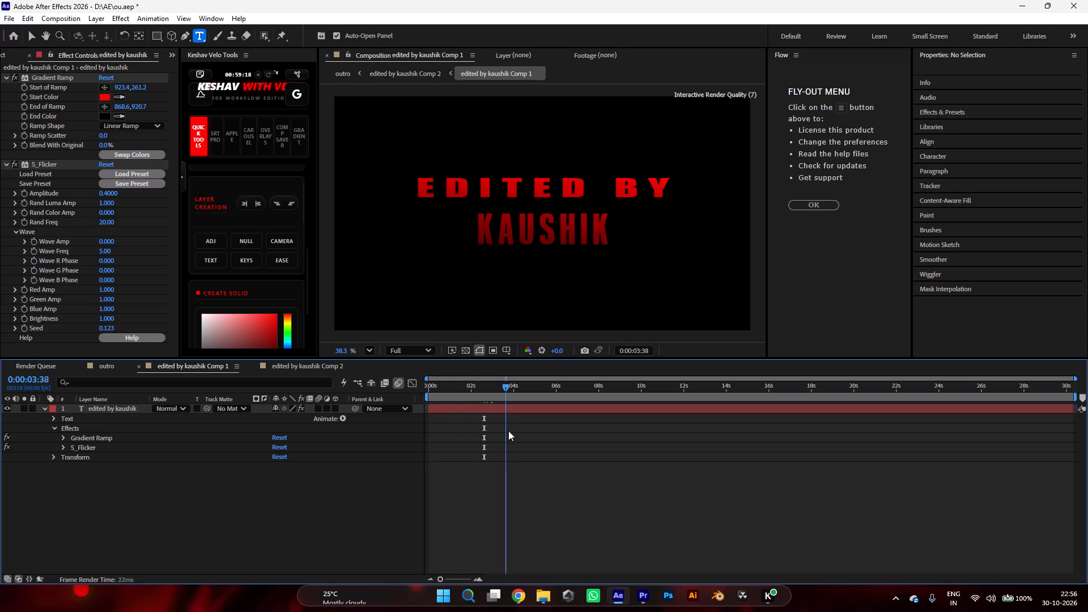
drag(508, 431, 422, 456)
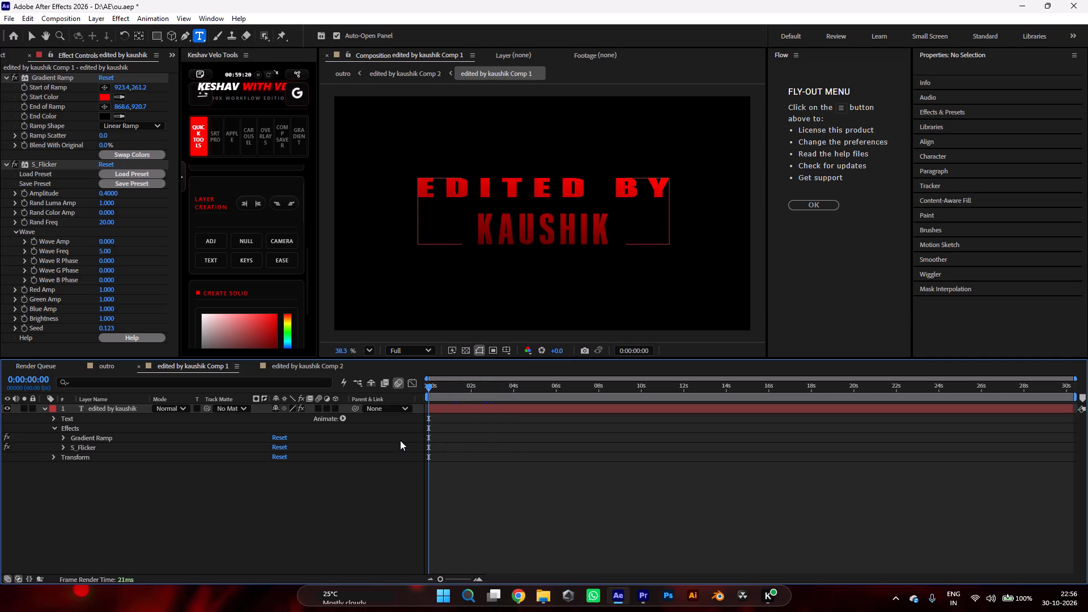
Scrub through the first three seconds of the outro composition to review the glowing title's scale animation.
click(104, 370)
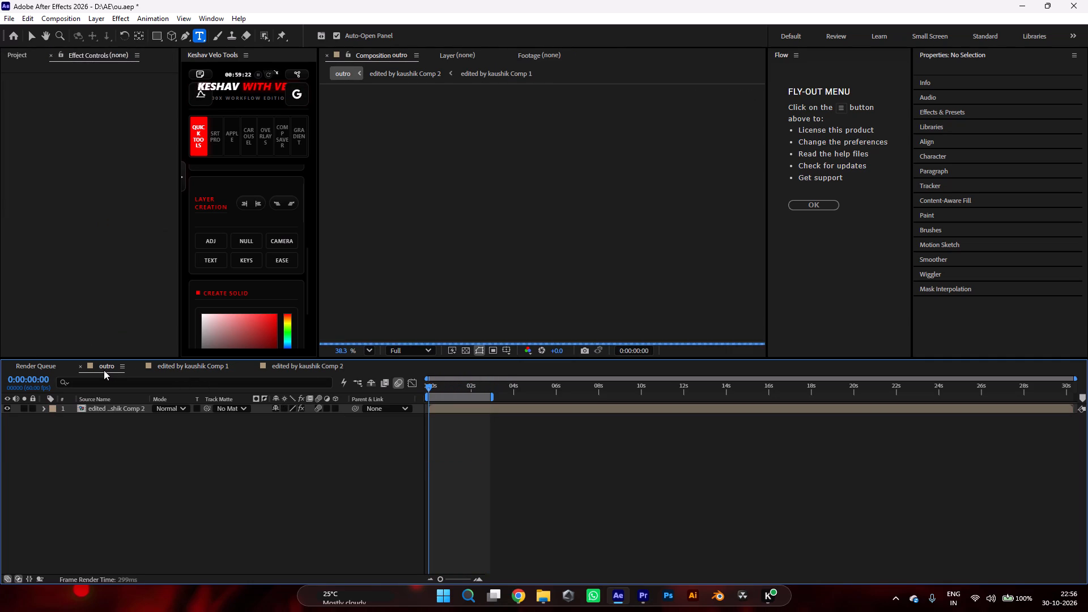
drag(440, 389, 463, 391)
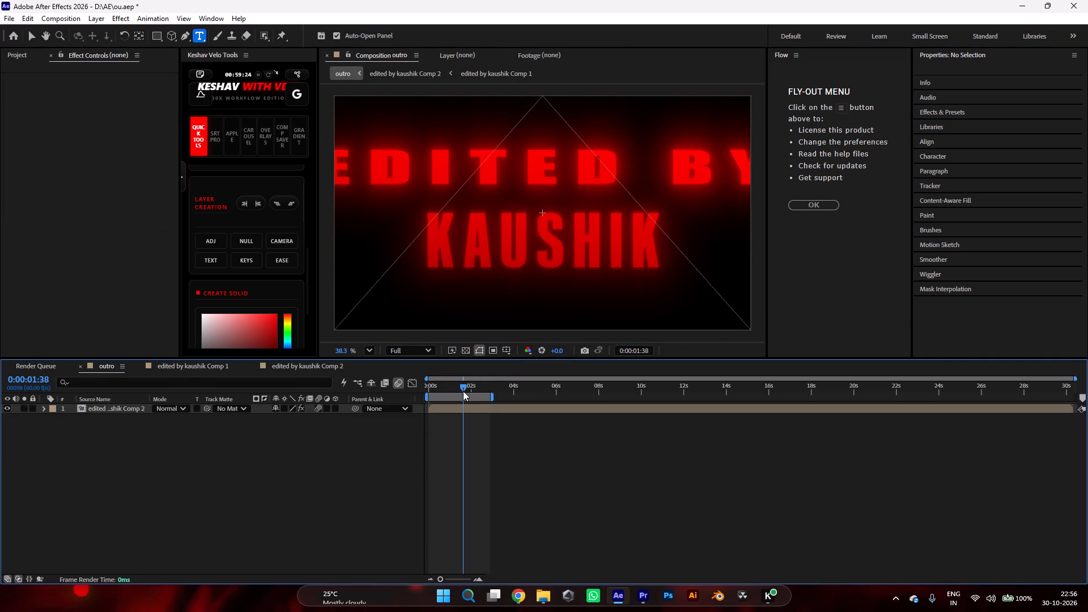
drag(463, 391, 481, 396)
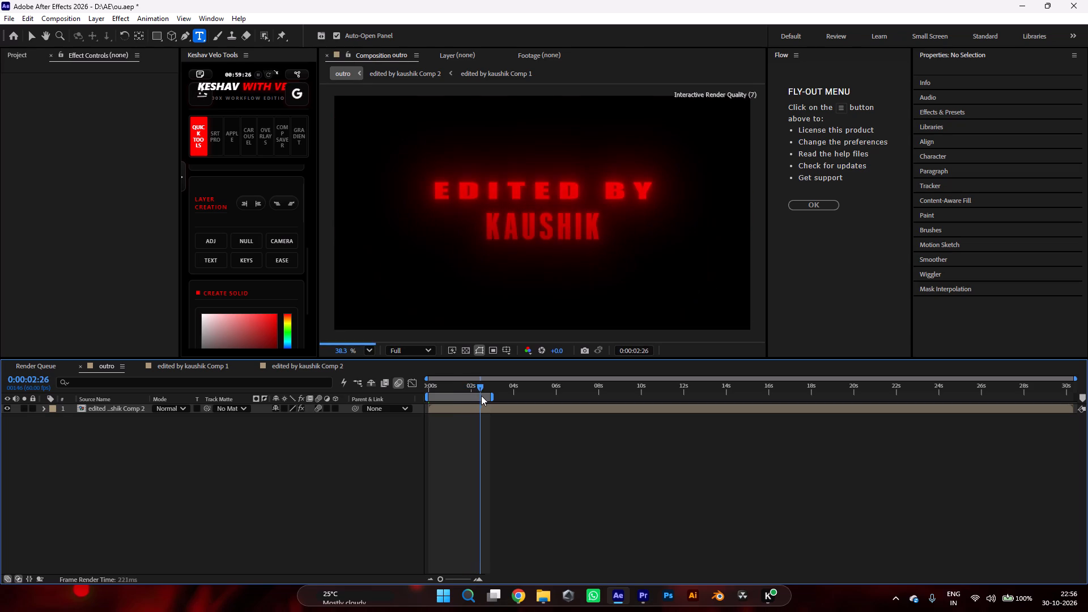
drag(481, 396, 495, 415)
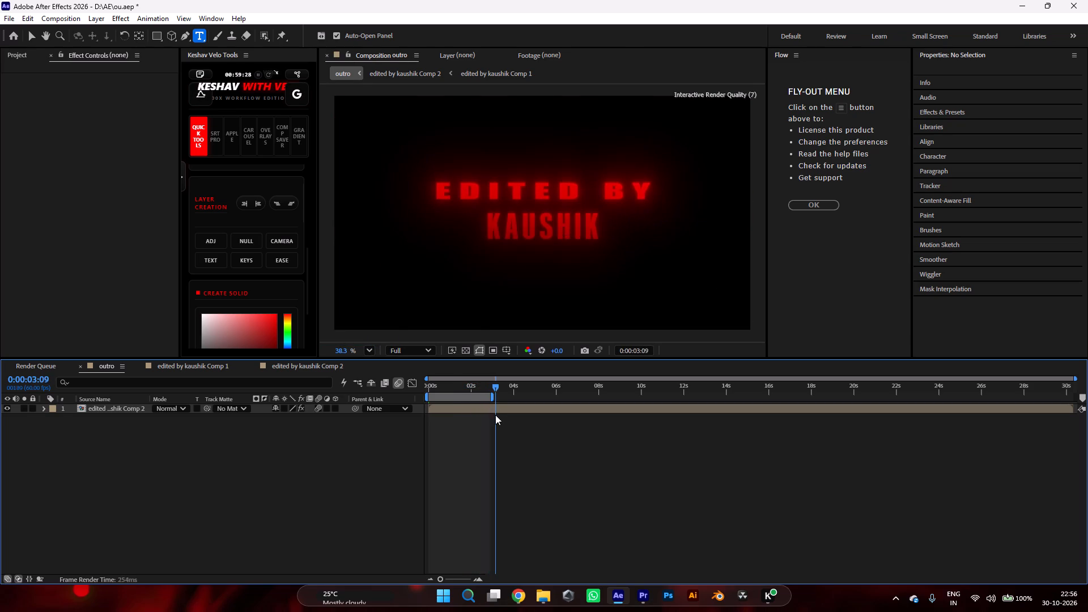
drag(495, 415, 447, 449)
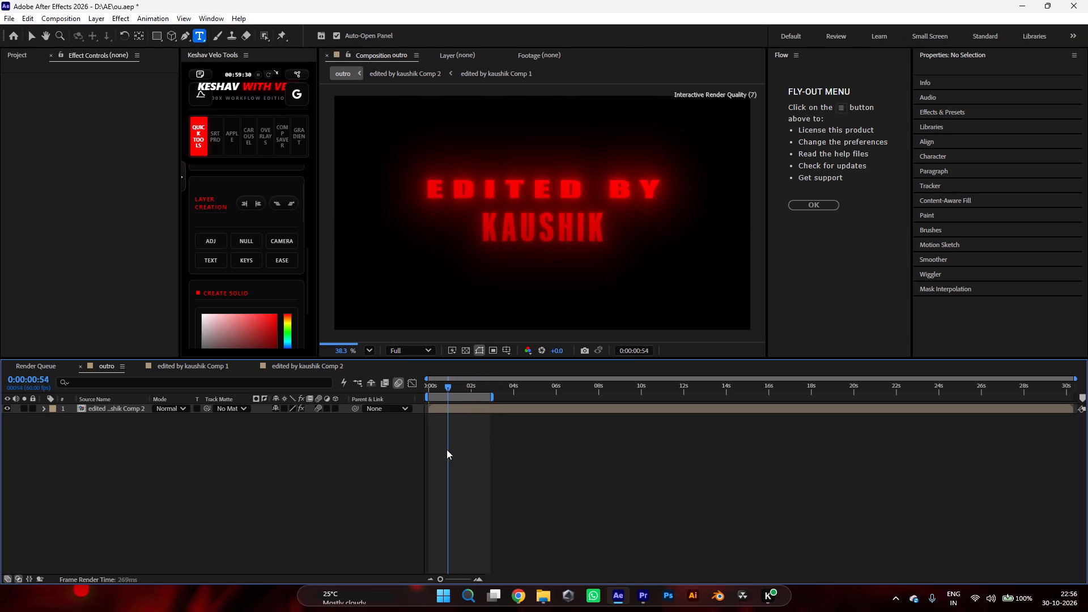
drag(447, 449, 434, 455)
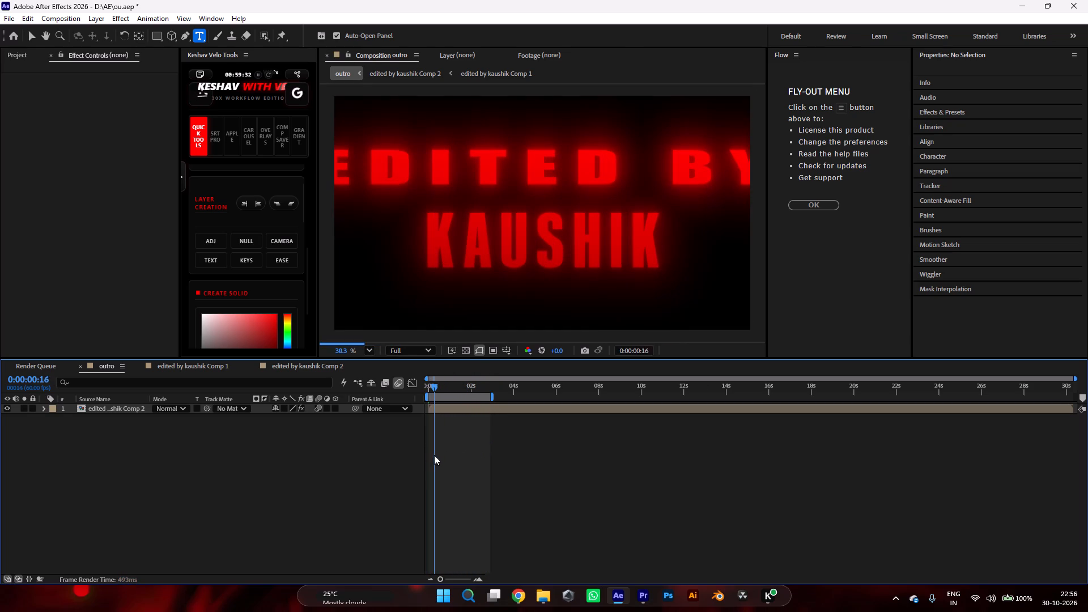
drag(434, 455, 445, 459)
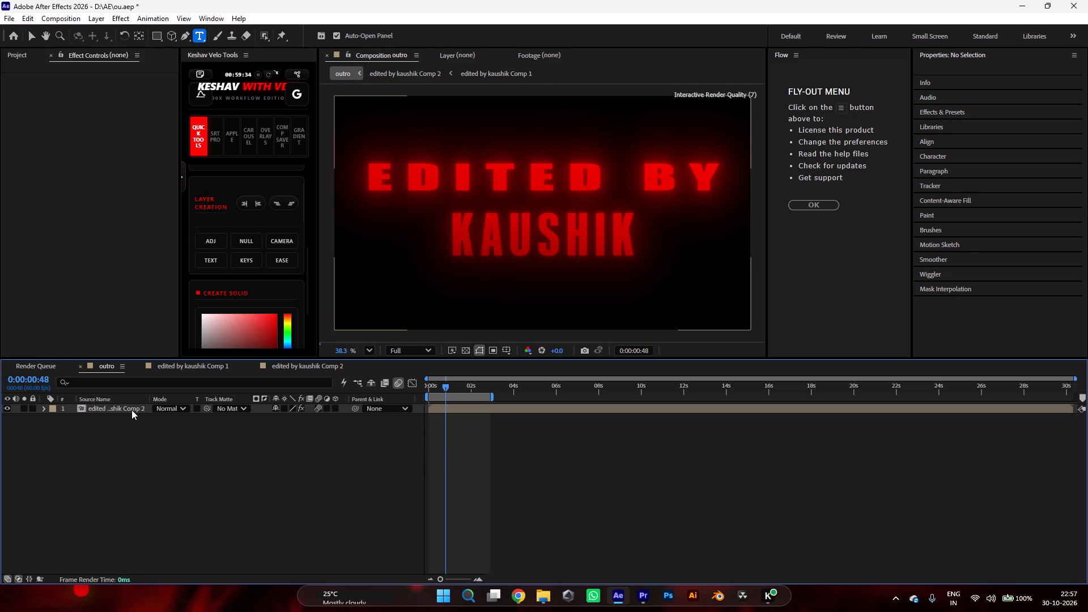
Apply the S_Shake effect to the edited by kaushik Comp 2 layer in the outro composition.
click(124, 410)
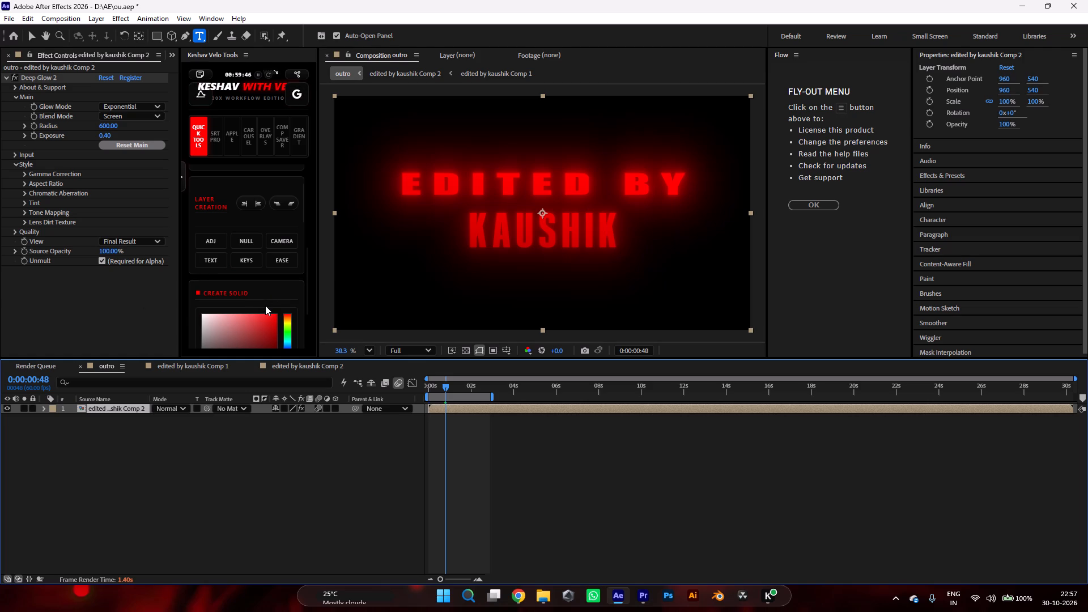
key(ctrl+space)
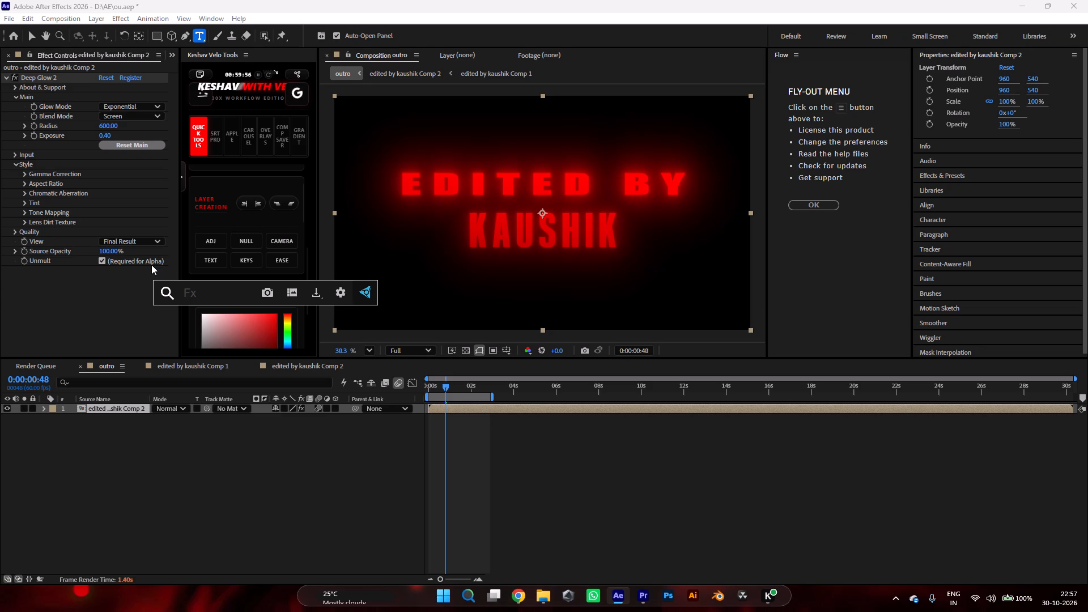
key(f)
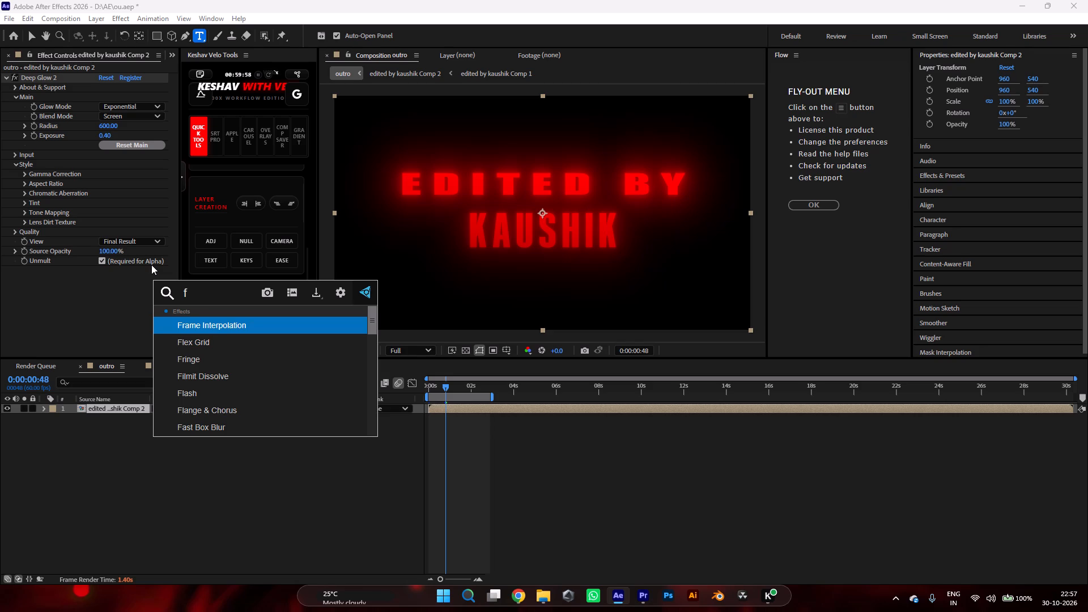
key(BackSpace)
text(sh)
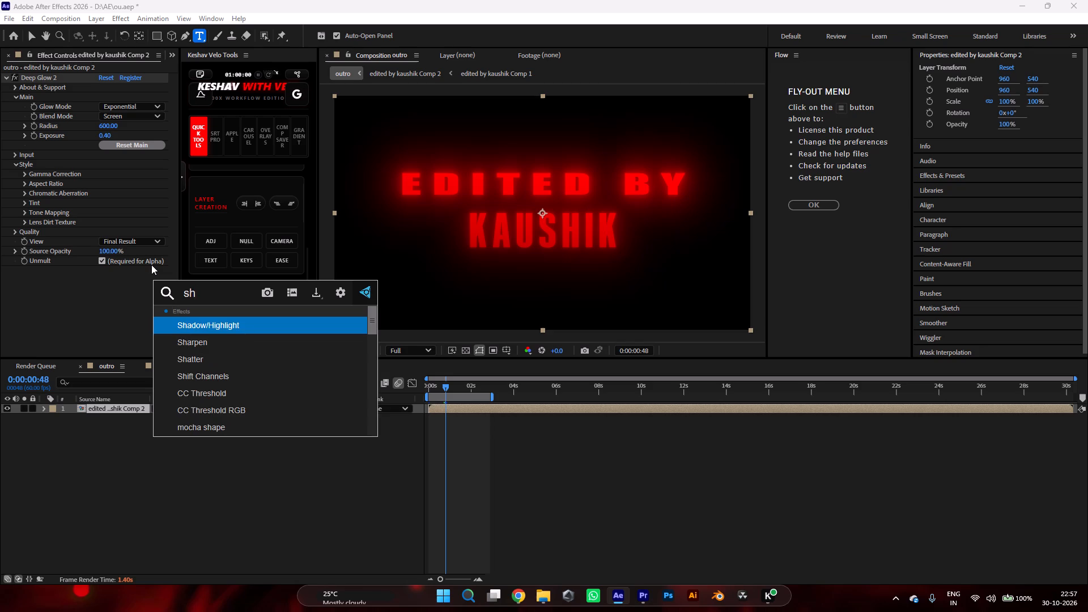
key(a)
text(ke)
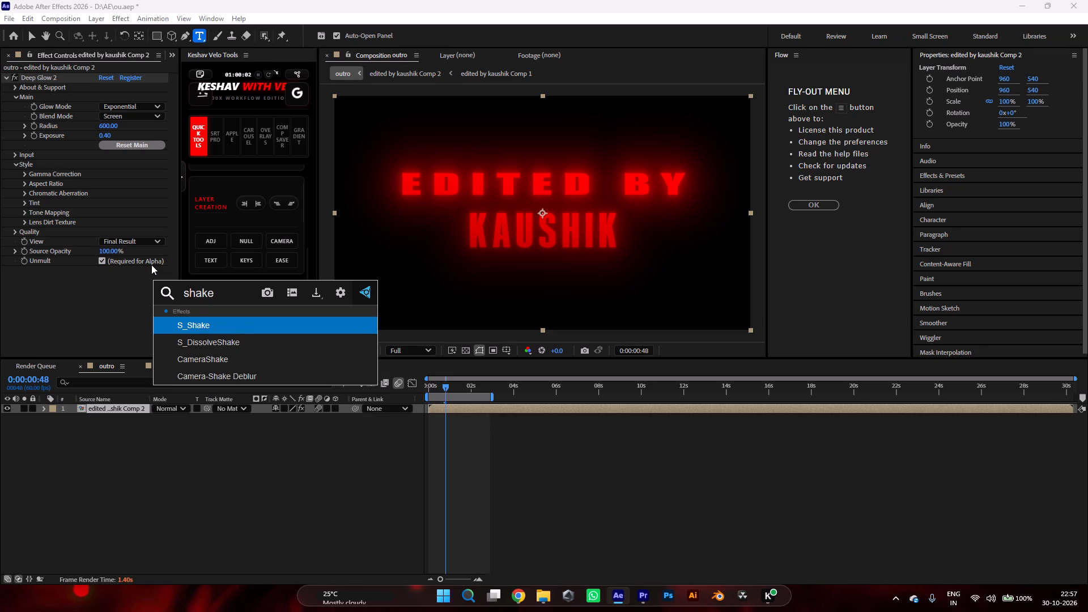
key(Return)
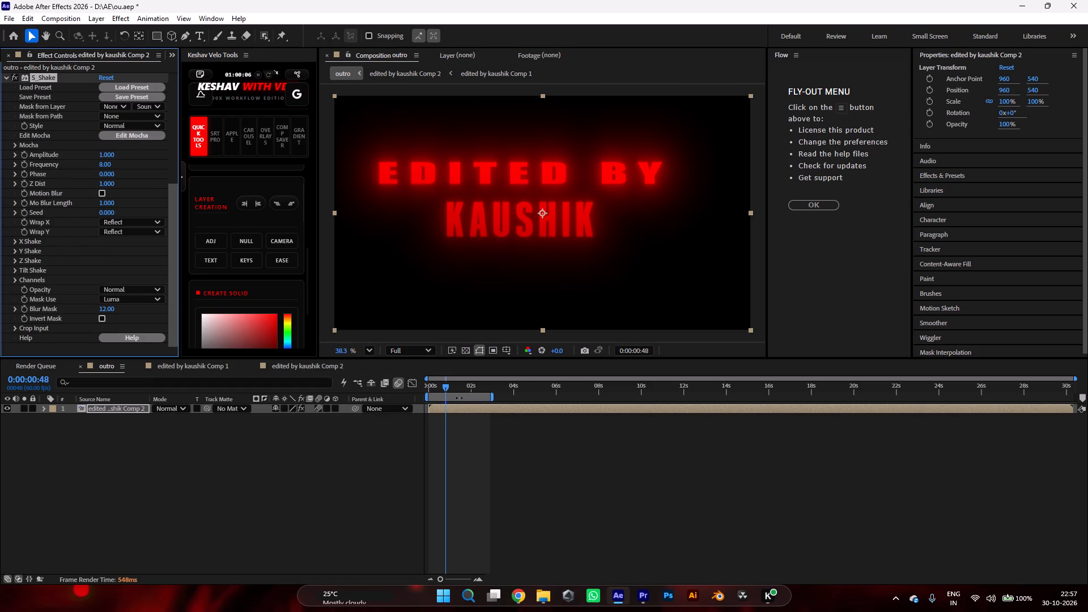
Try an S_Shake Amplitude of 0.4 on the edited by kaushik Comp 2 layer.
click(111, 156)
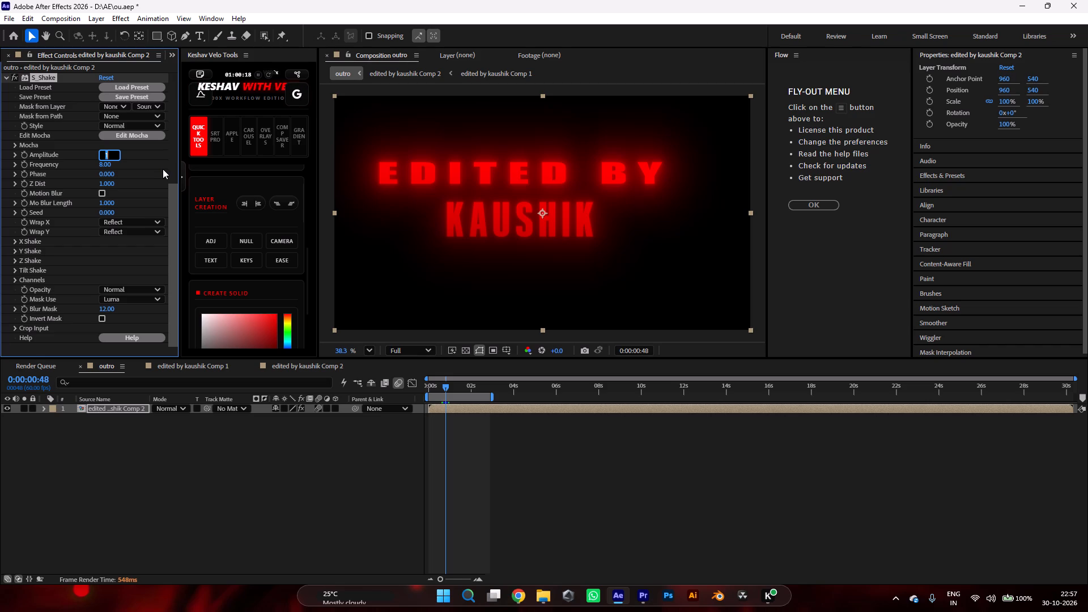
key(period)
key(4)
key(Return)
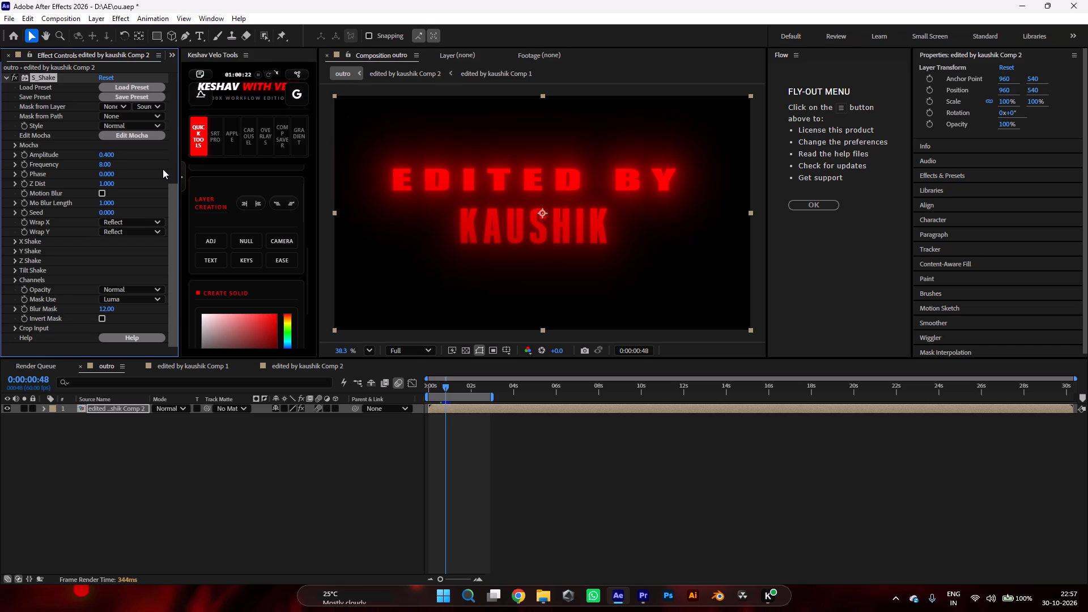
Set the S_Shake Amplitude to 0.1 and its Frequency to 3 on the edited by kaushik Comp 2 layer.
click(110, 154)
key(period)
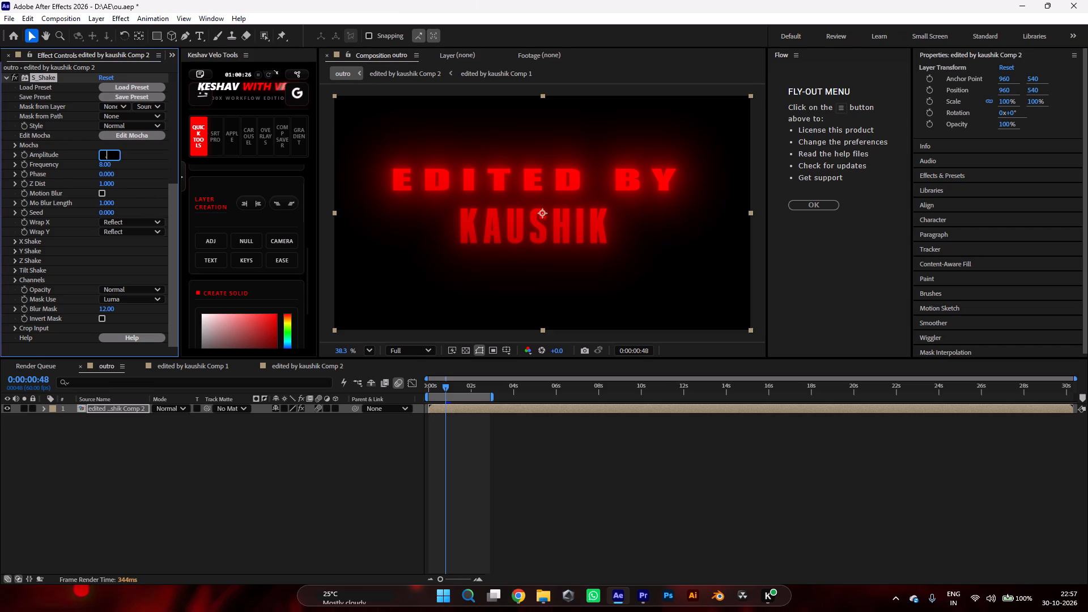
key(1)
key(Return)
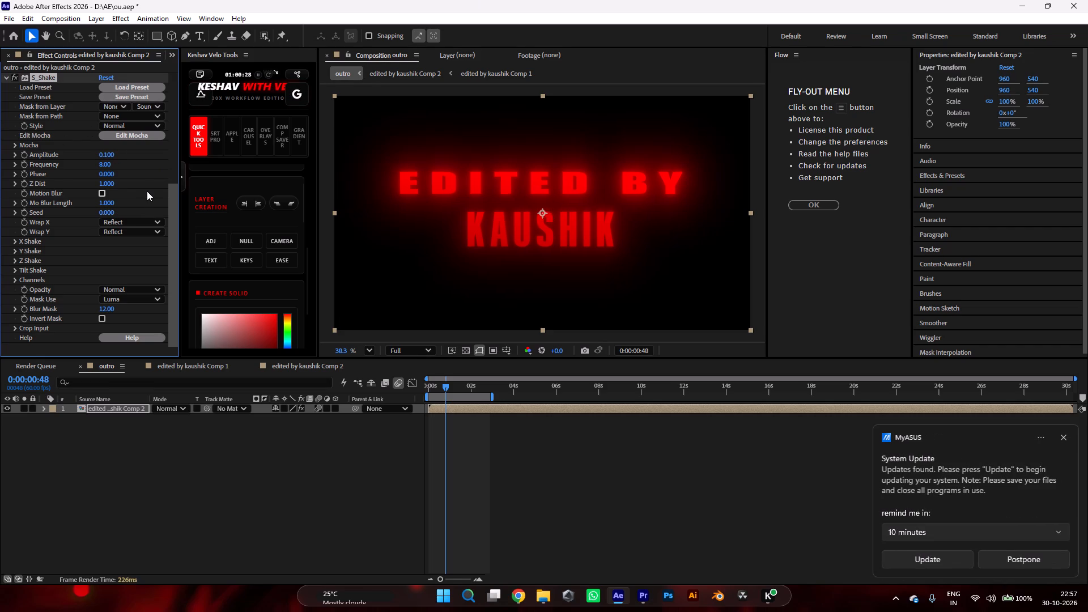
click(108, 167)
key(3)
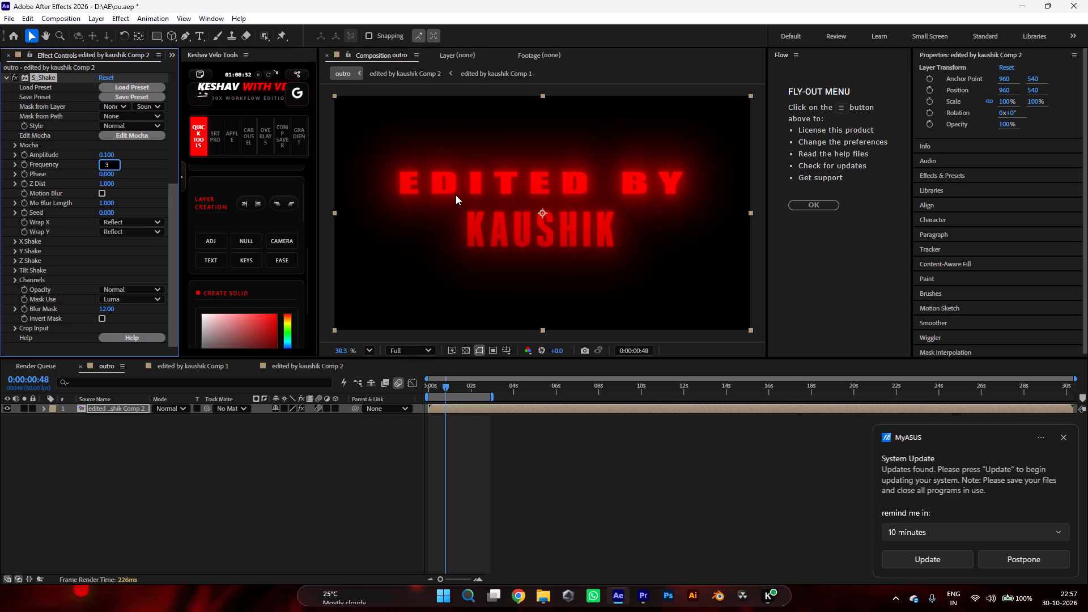
key(Return)
Scrub through the first three seconds of outro and back to the start to check the title's shake.
drag(453, 390, 438, 392)
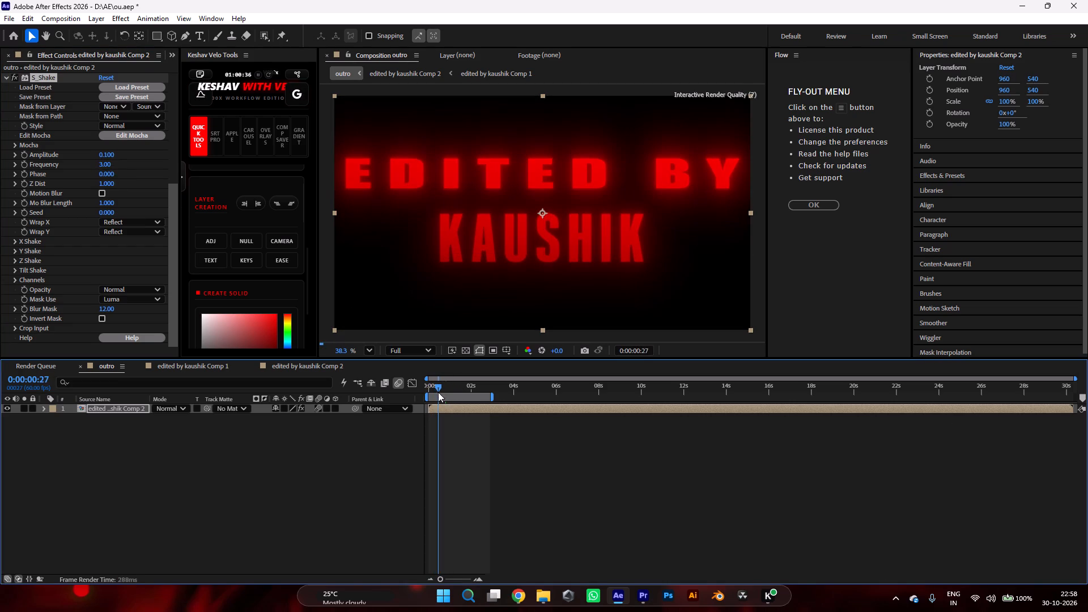
drag(438, 392, 453, 399)
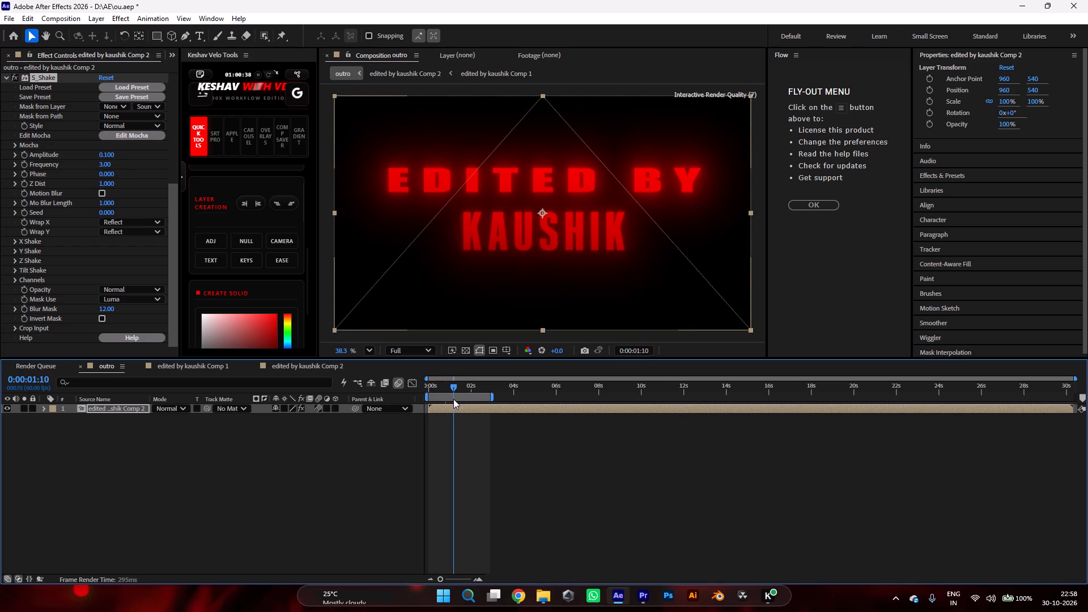
drag(453, 399, 464, 403)
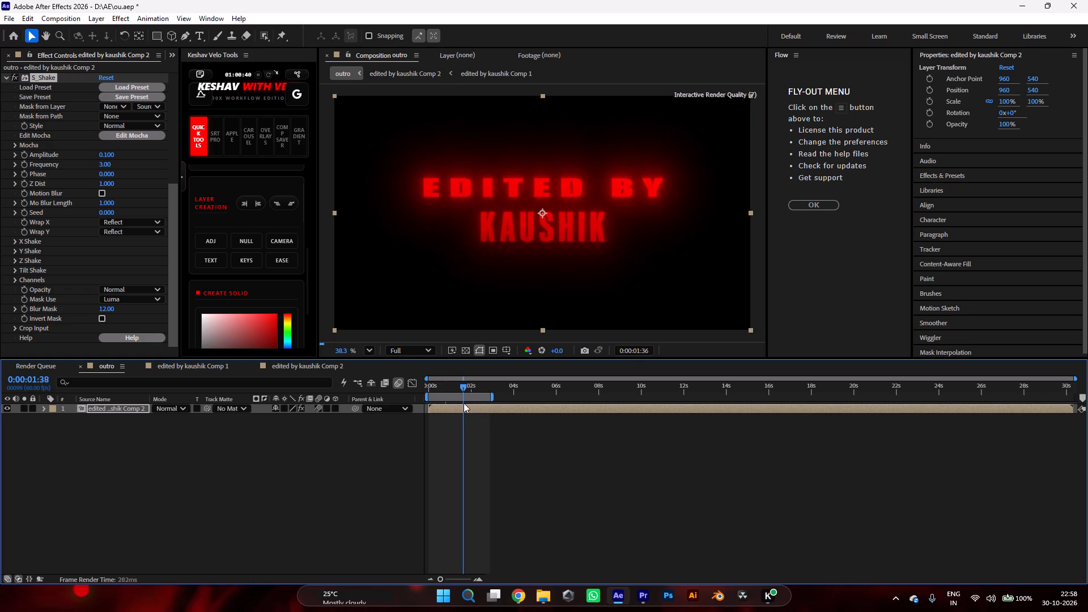
drag(464, 403, 478, 437)
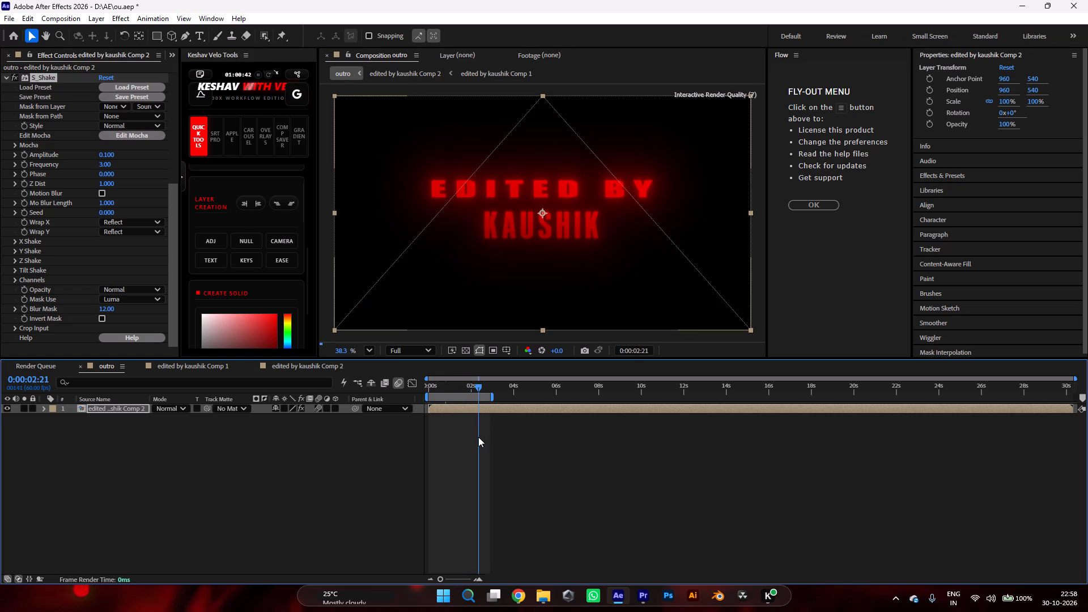
drag(478, 437, 490, 446)
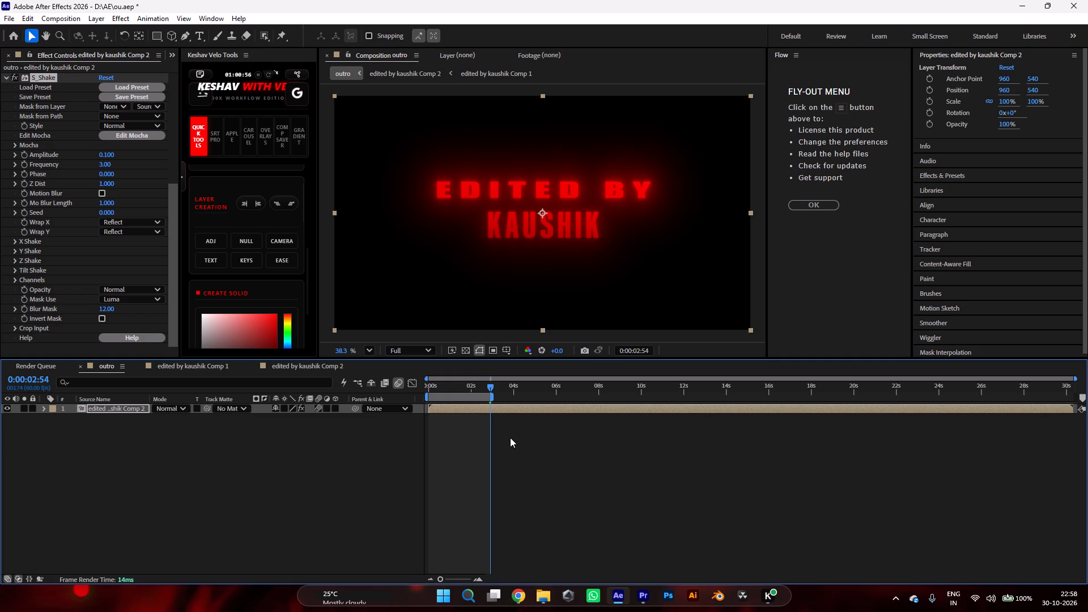
drag(483, 384, 478, 381)
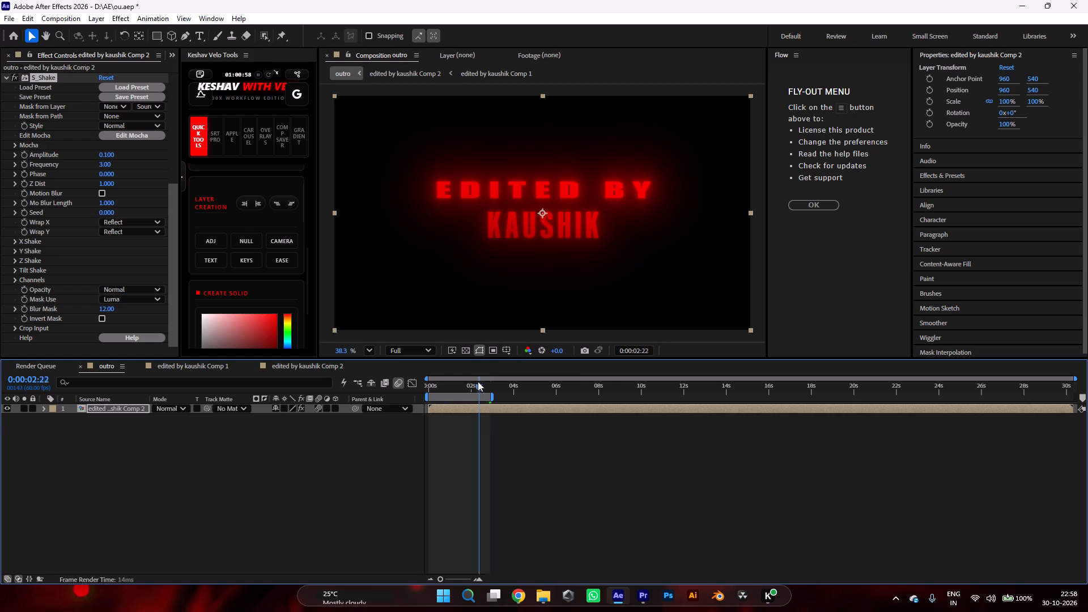
drag(478, 381, 435, 384)
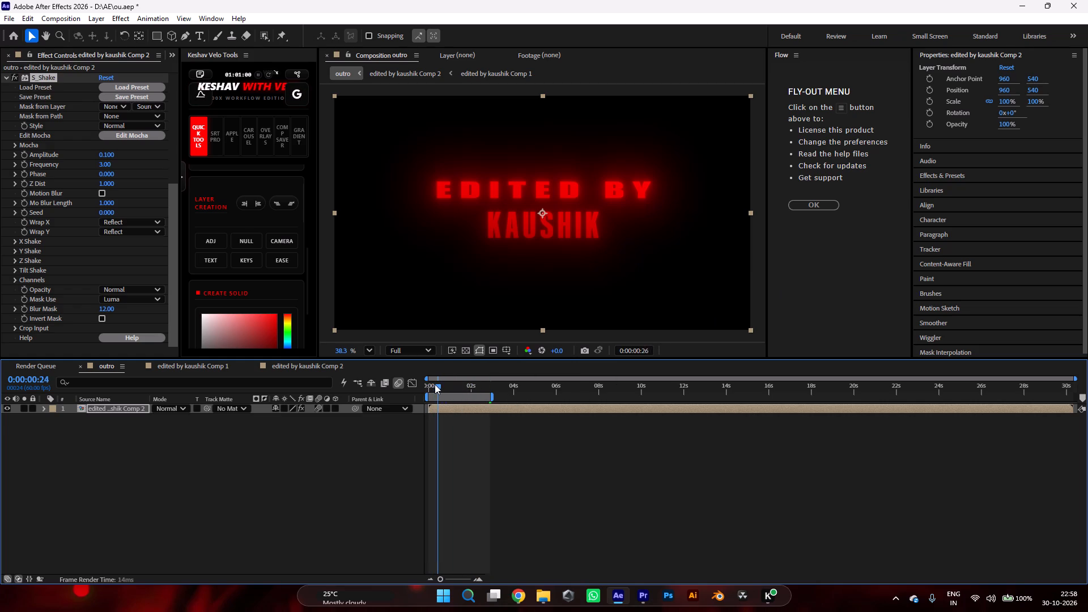
drag(435, 384, 426, 386)
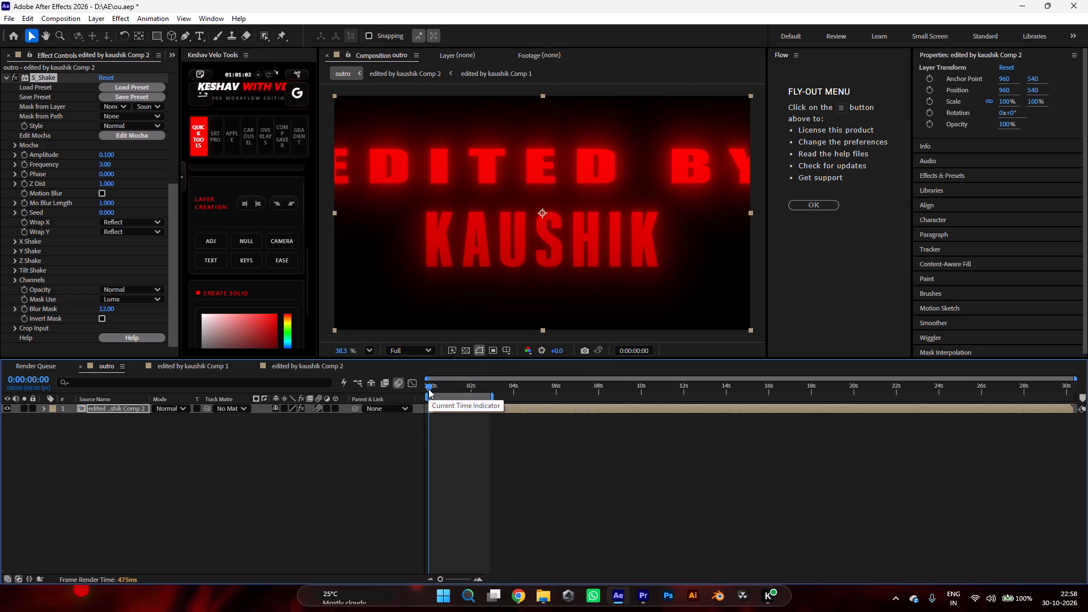
Play a preview of outro from its first frame to check the title's shake in motion.
key(space)
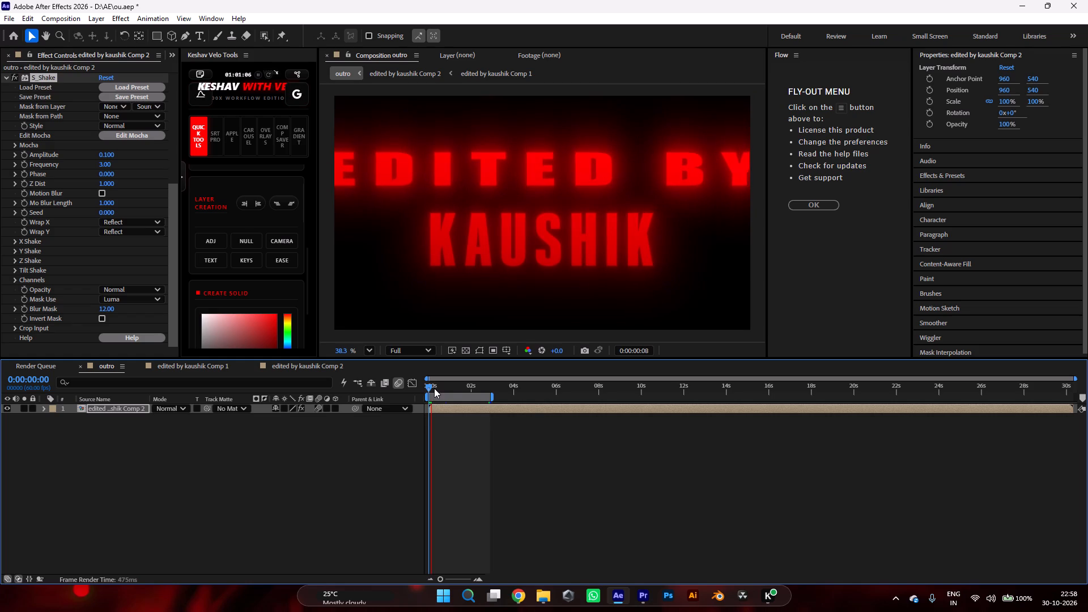
click(434, 388)
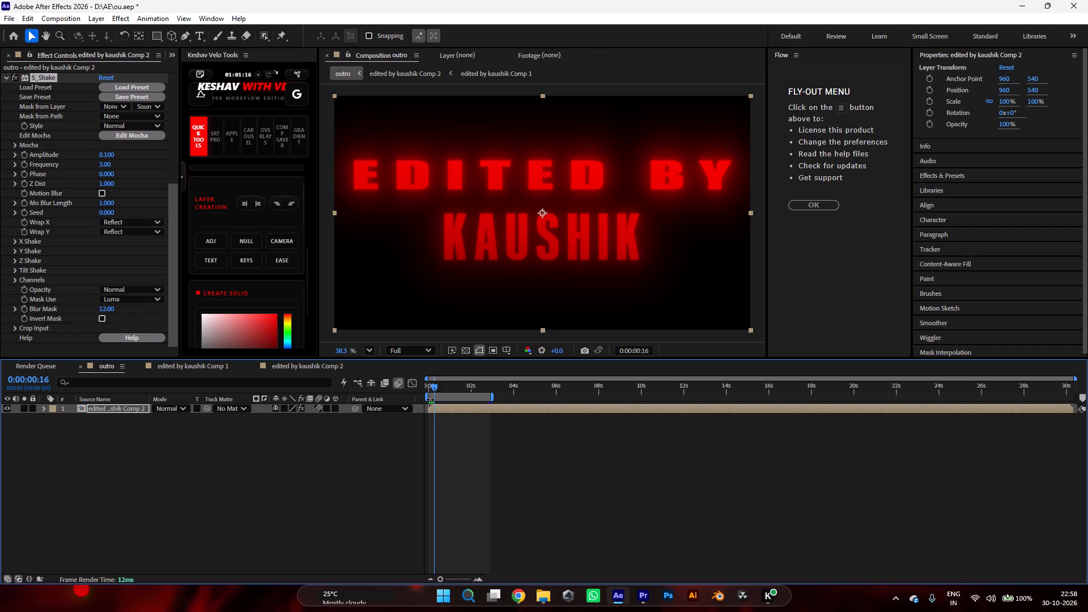
key(space)
key(space)
Scrub slowly through the title animation in outro to examine its shake, and review its opening second again.
drag(439, 381, 443, 384)
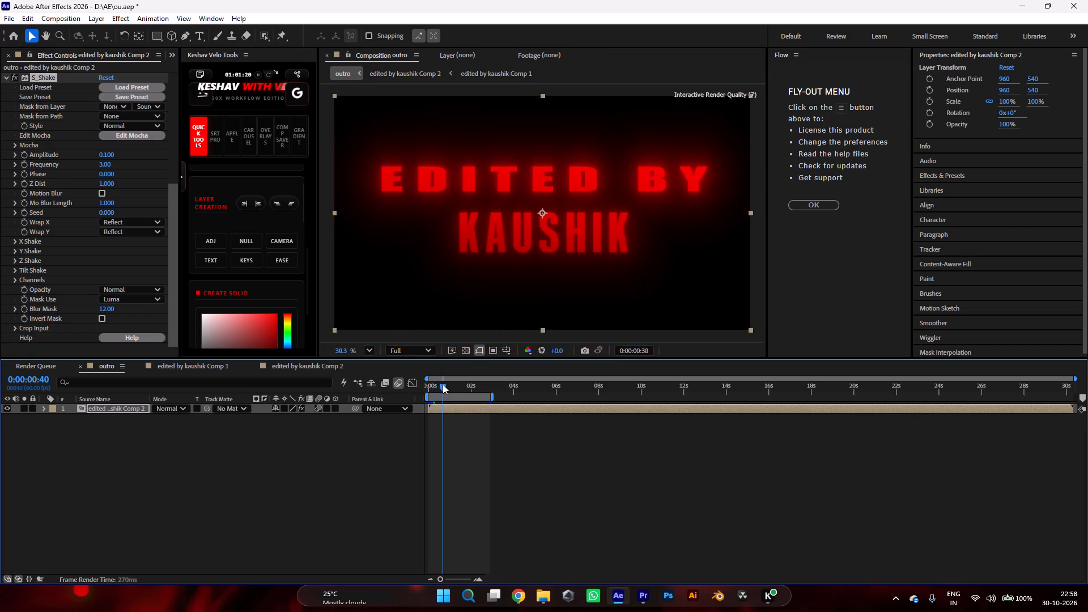
drag(443, 384, 448, 388)
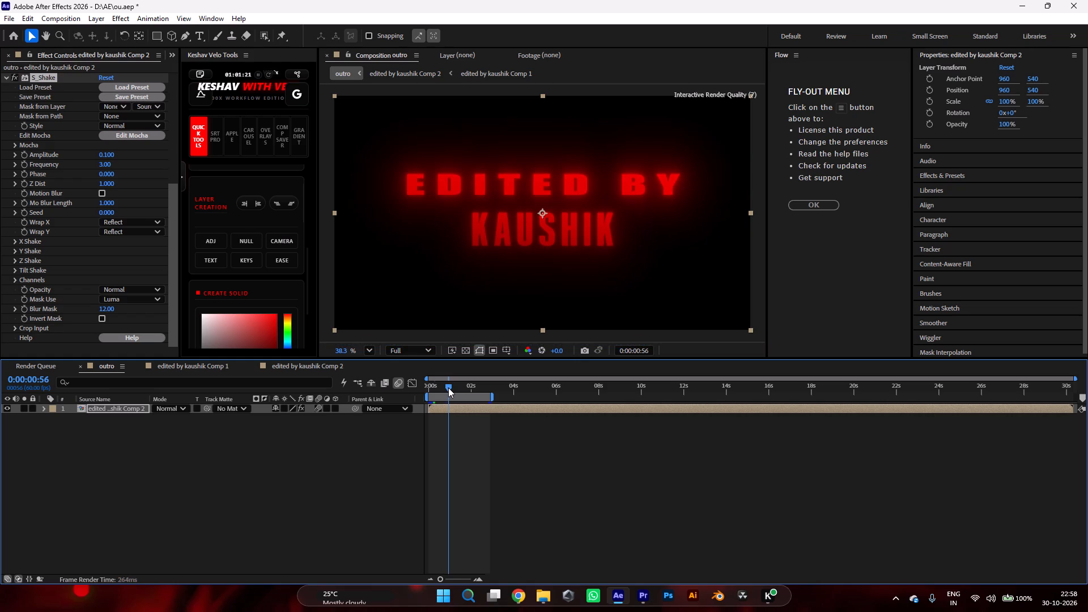
drag(448, 388, 450, 388)
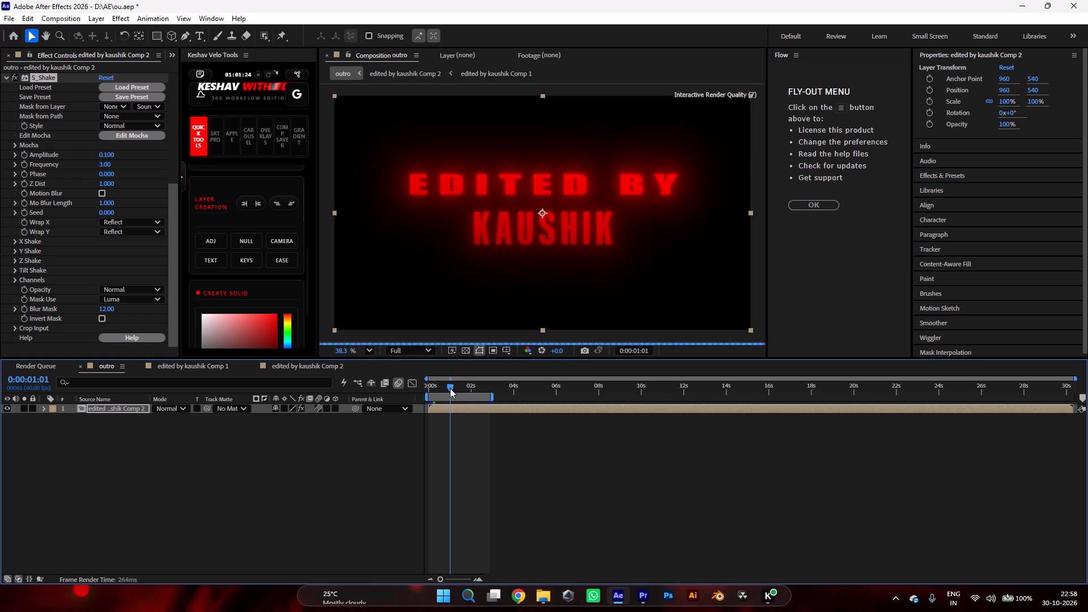
drag(450, 388, 455, 390)
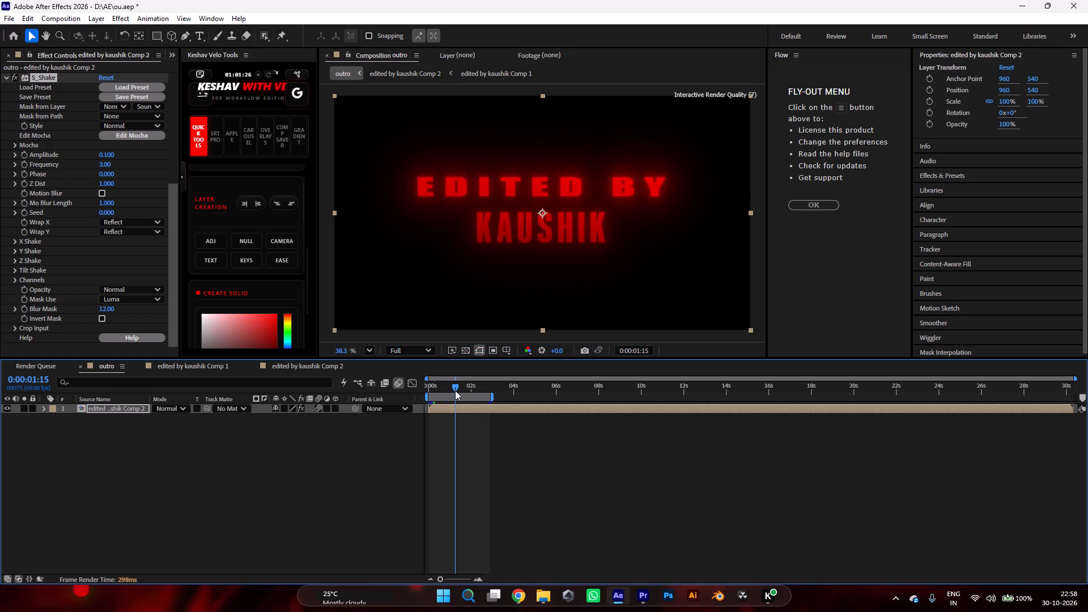
drag(455, 390, 457, 391)
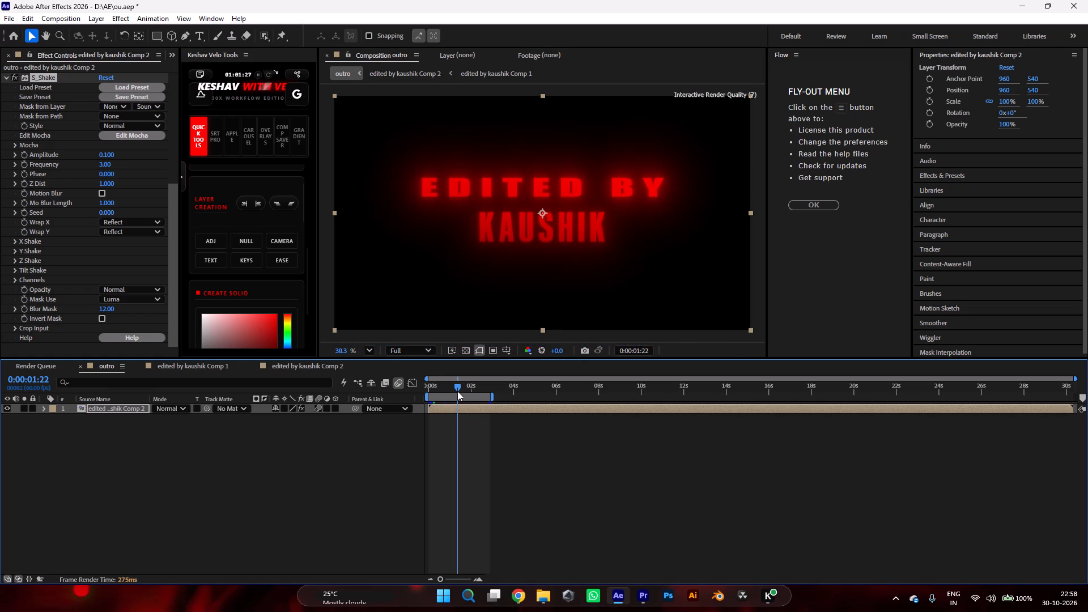
drag(457, 391, 462, 393)
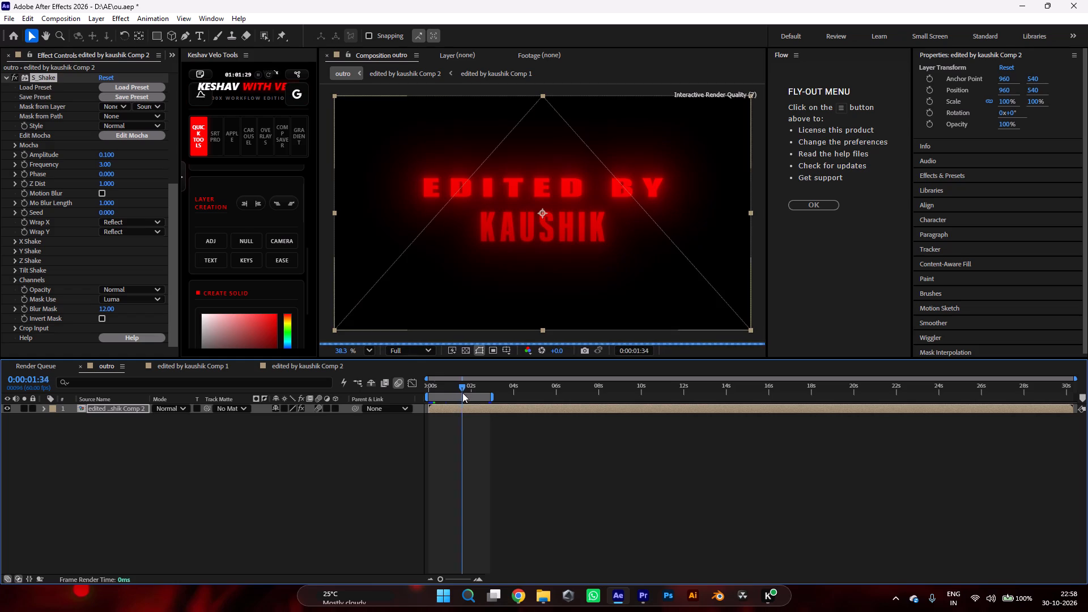
drag(462, 393, 469, 393)
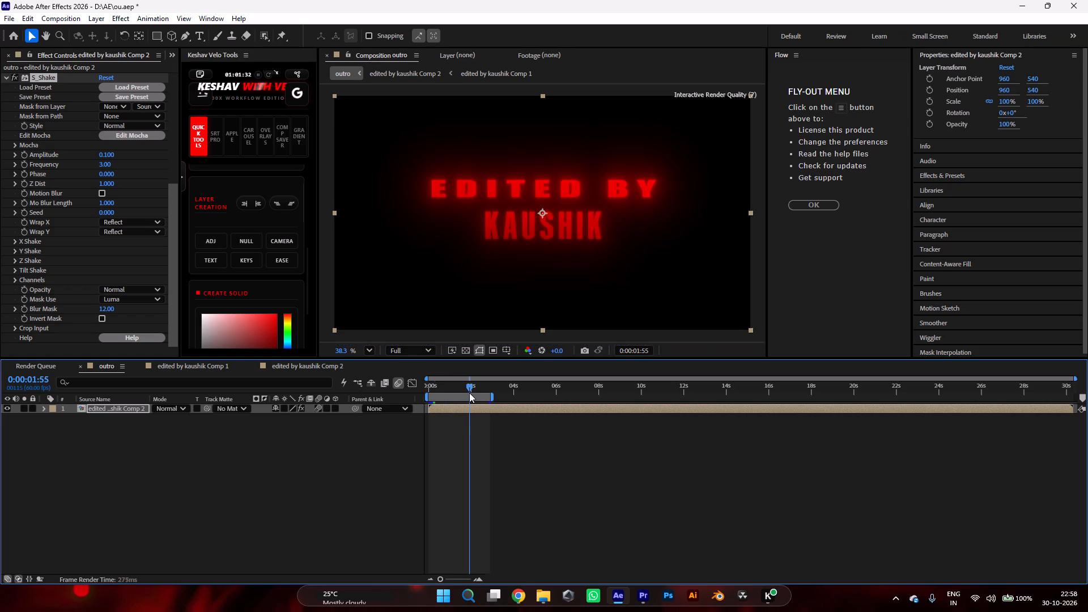
drag(469, 393, 481, 396)
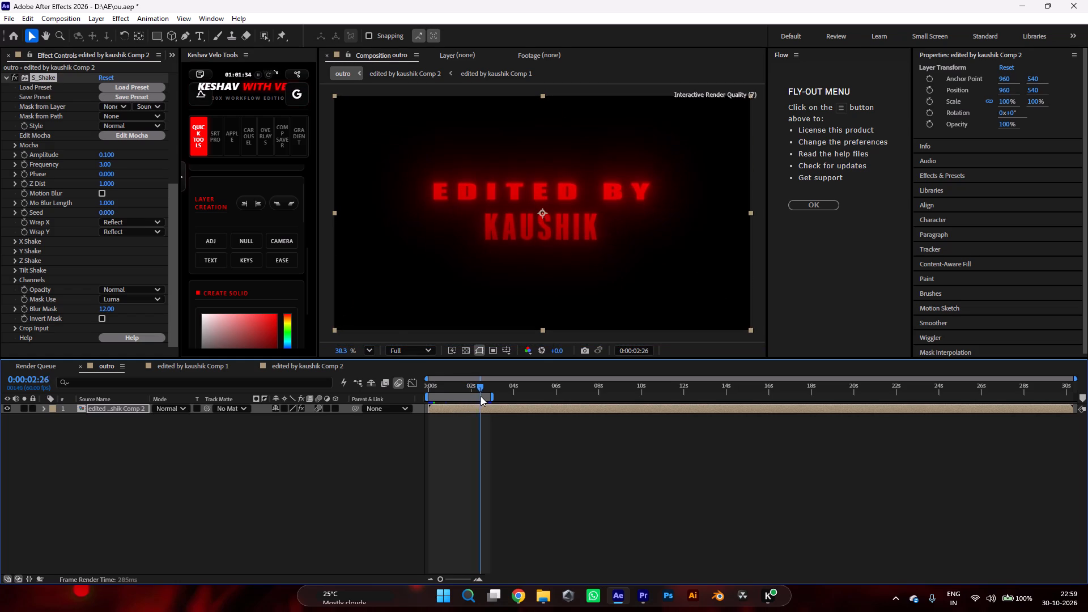
drag(481, 396, 478, 397)
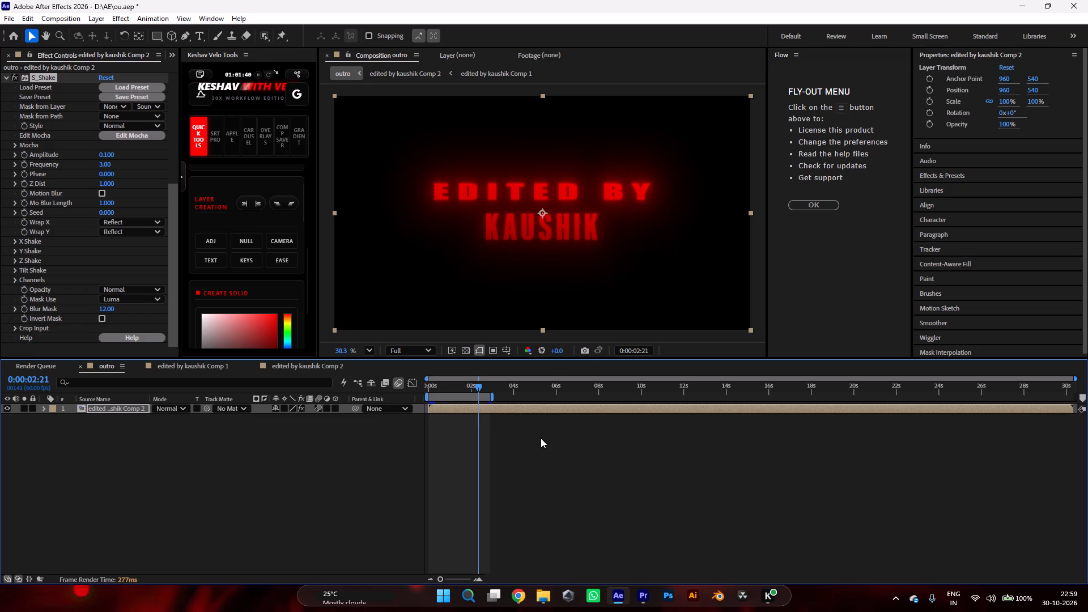
drag(454, 388, 442, 389)
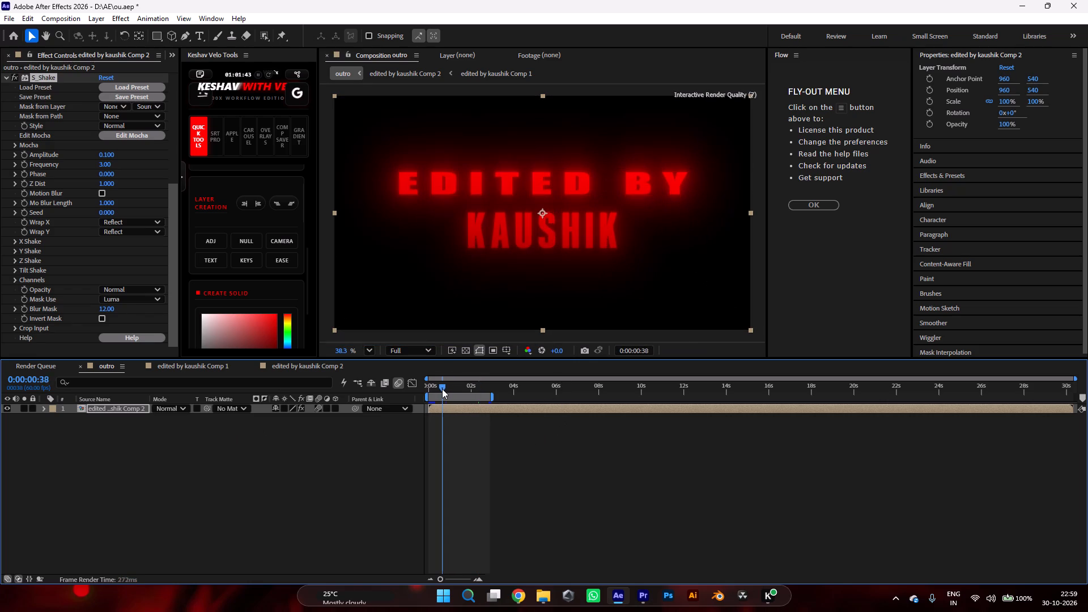
drag(442, 389, 428, 389)
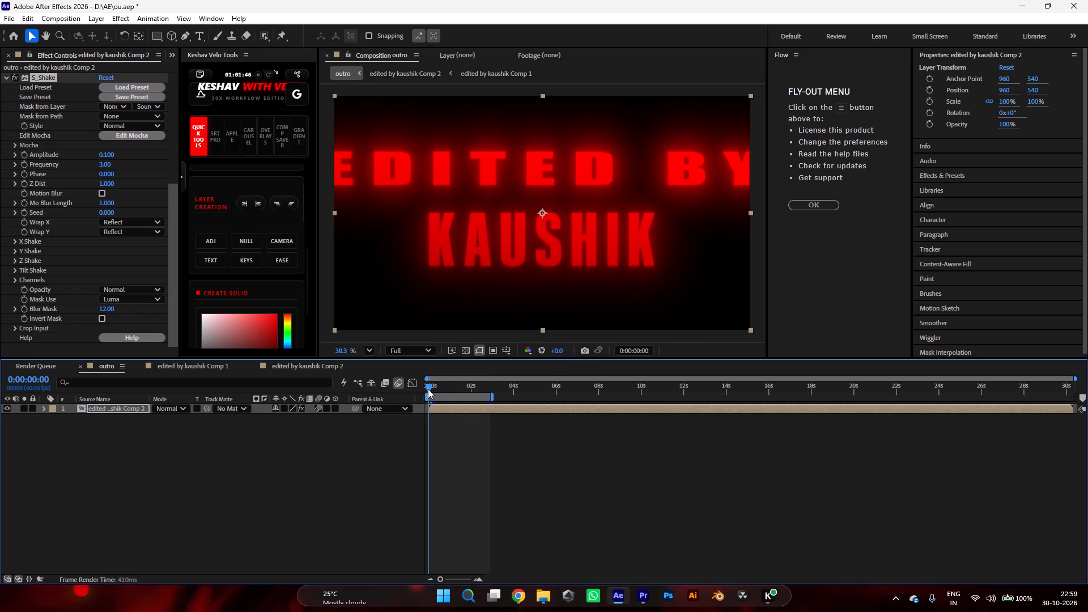
drag(428, 389, 444, 388)
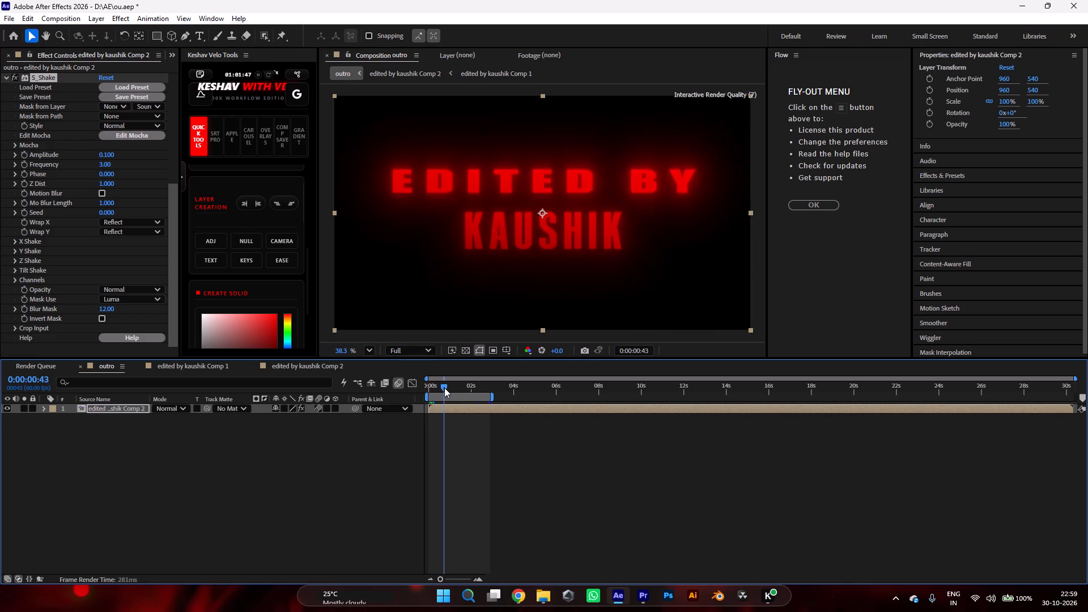
Scrub outro from about 0:00:00:43 to the end of its work area to examine the title's shake.
drag(444, 388, 465, 387)
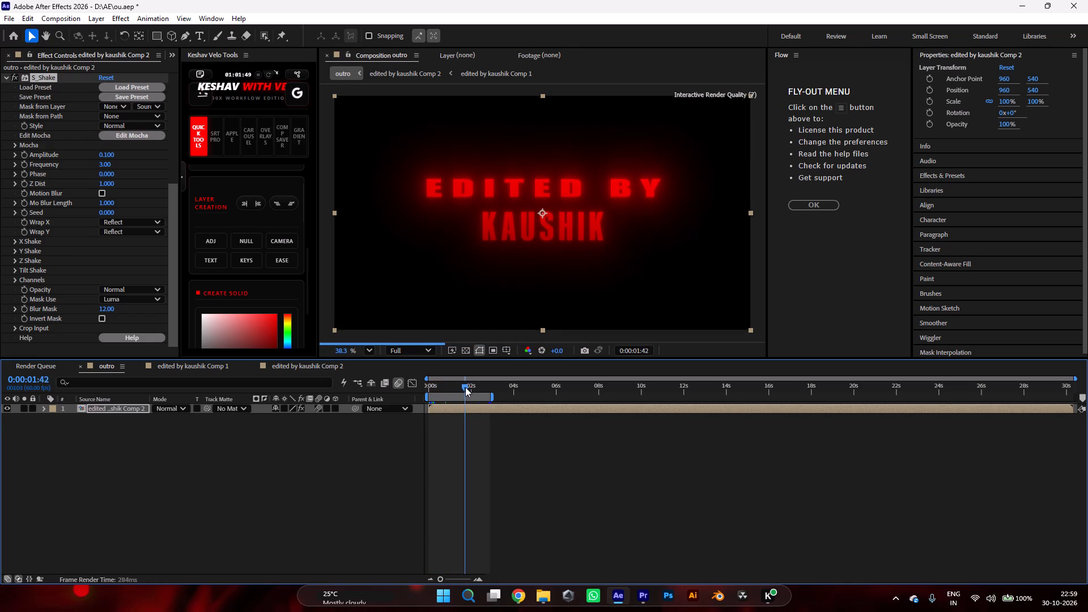
drag(465, 387, 482, 387)
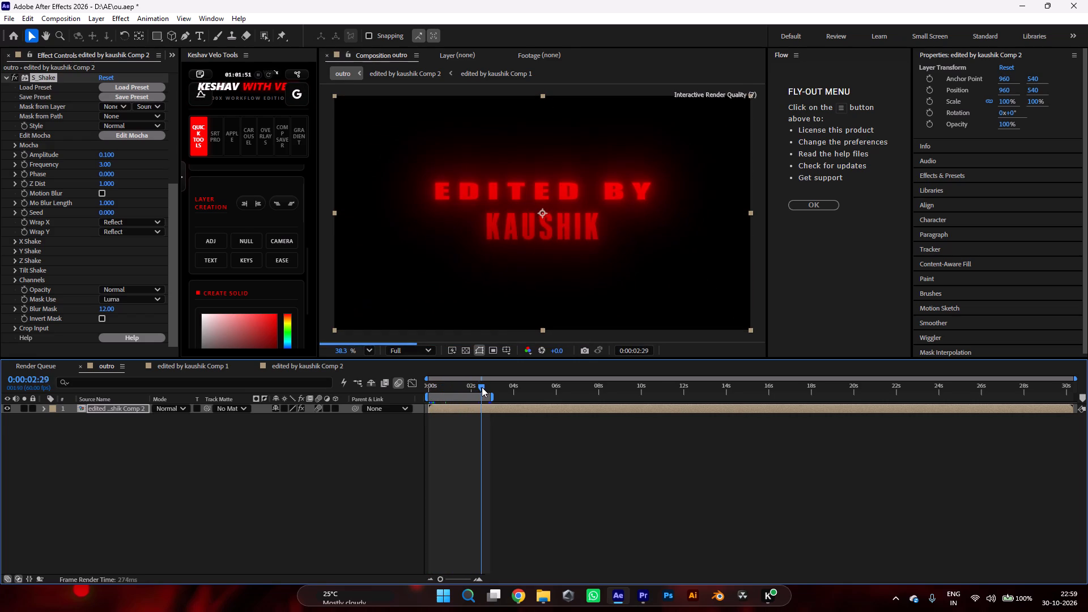
drag(482, 387, 490, 388)
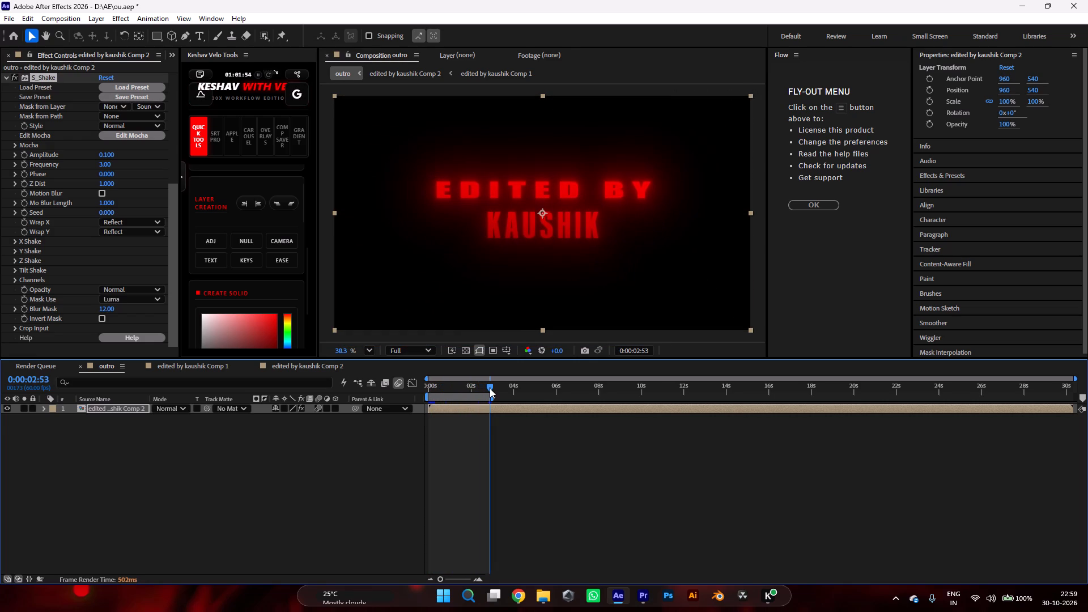
drag(490, 388, 483, 388)
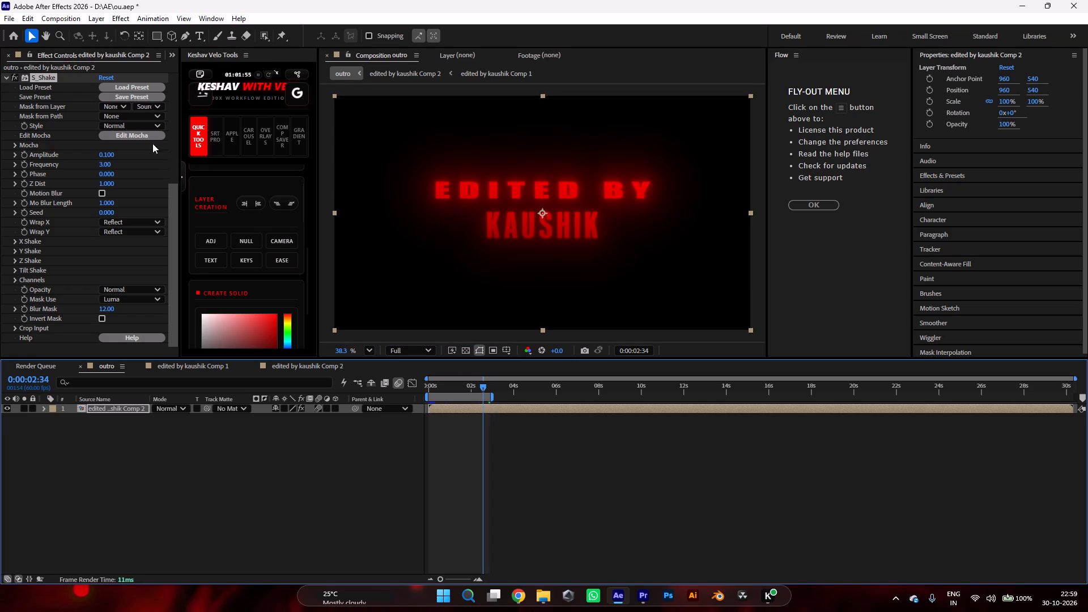
Enable Motion Blur in the S_Shake effect on the edited by kaushik Comp 2 layer.
click(100, 193)
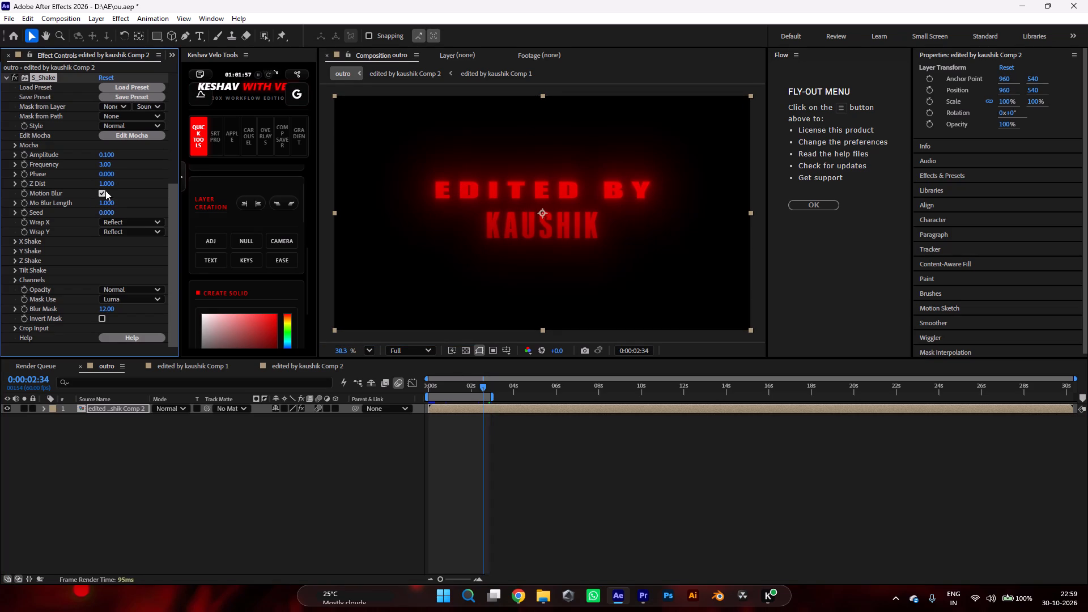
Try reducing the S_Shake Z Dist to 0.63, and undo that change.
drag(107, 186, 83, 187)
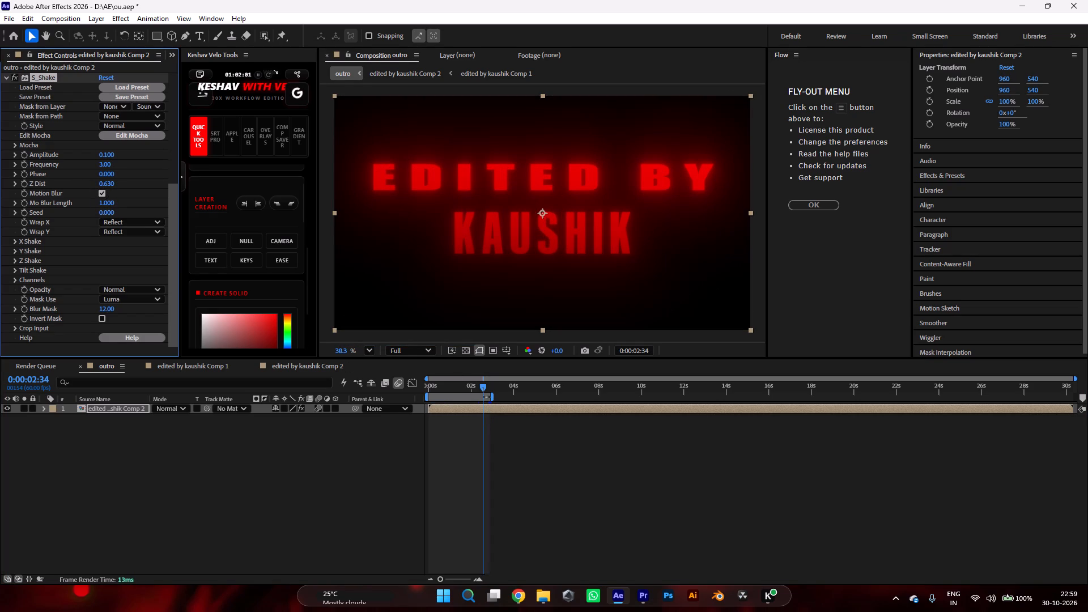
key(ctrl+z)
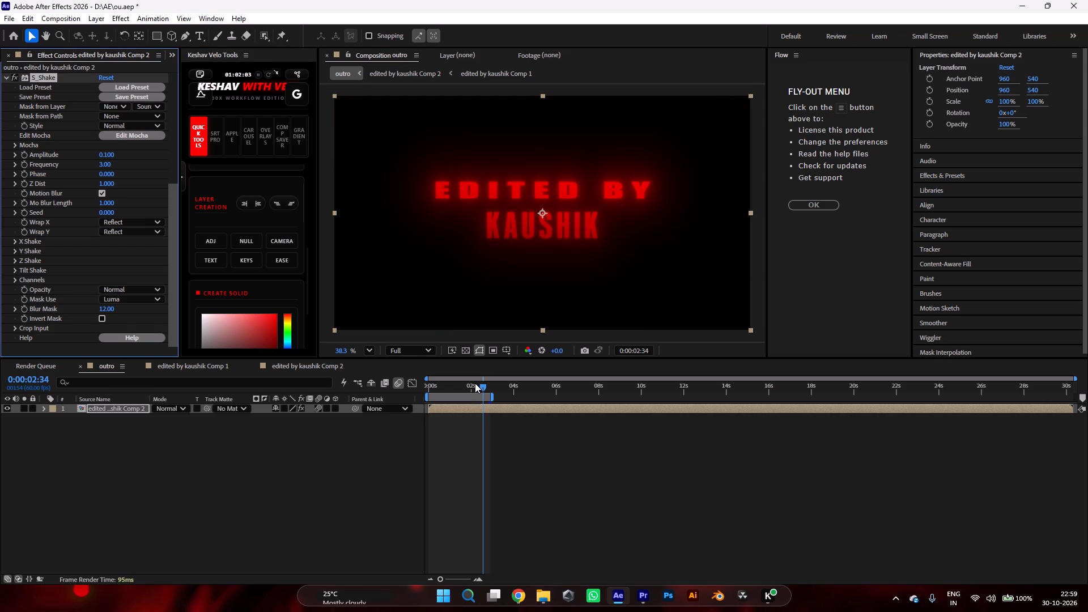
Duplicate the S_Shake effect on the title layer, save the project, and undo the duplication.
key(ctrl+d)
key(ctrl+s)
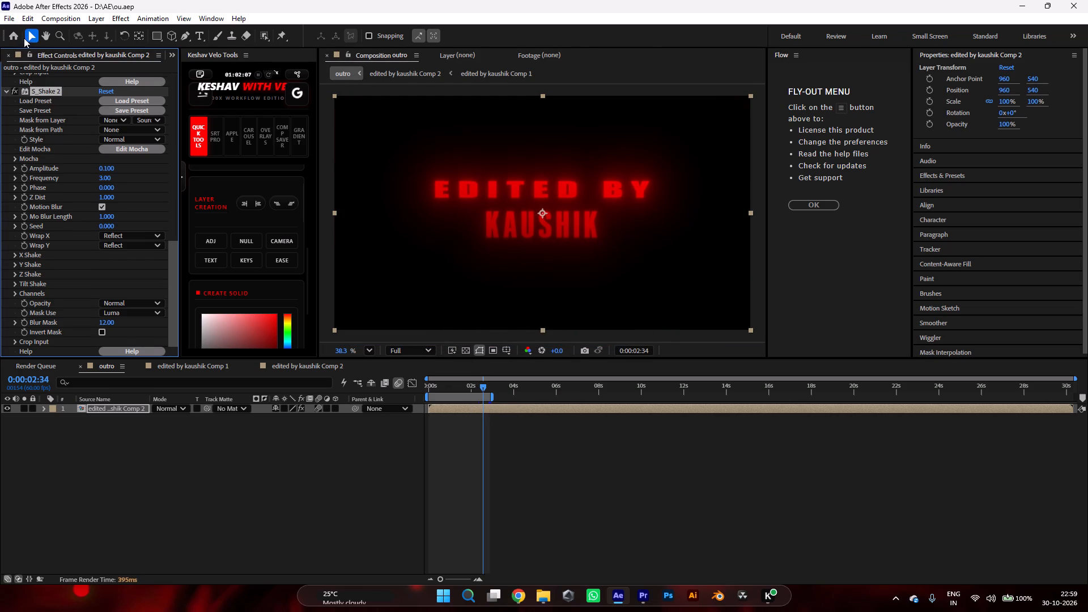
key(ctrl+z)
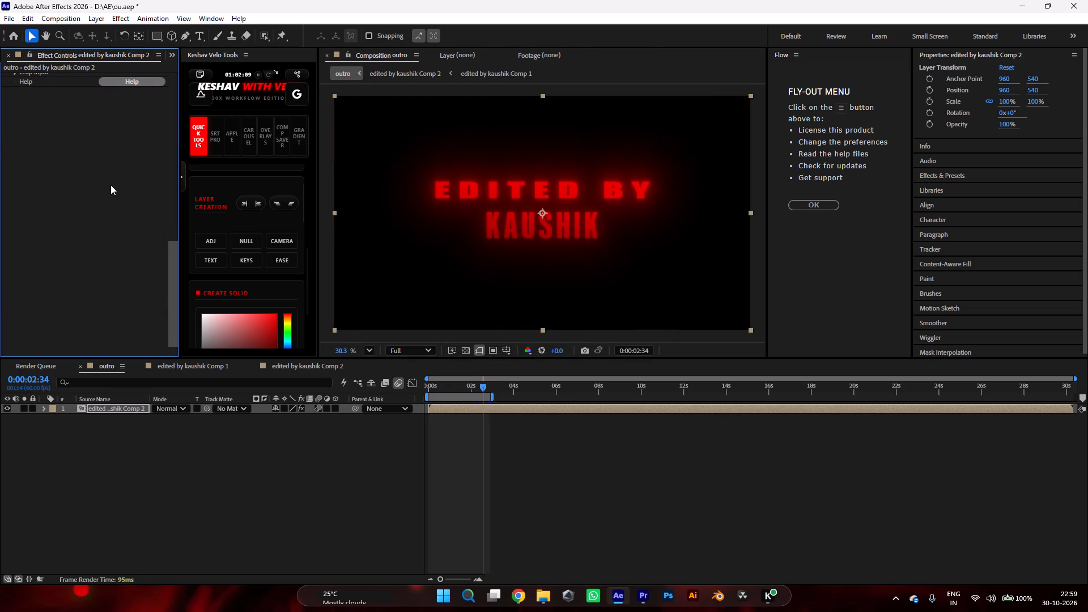
Save the project with the single motion-blurred S_Shake effect on the title layer.
scroll(110, 185, up, 4)
key(ctrl+s)
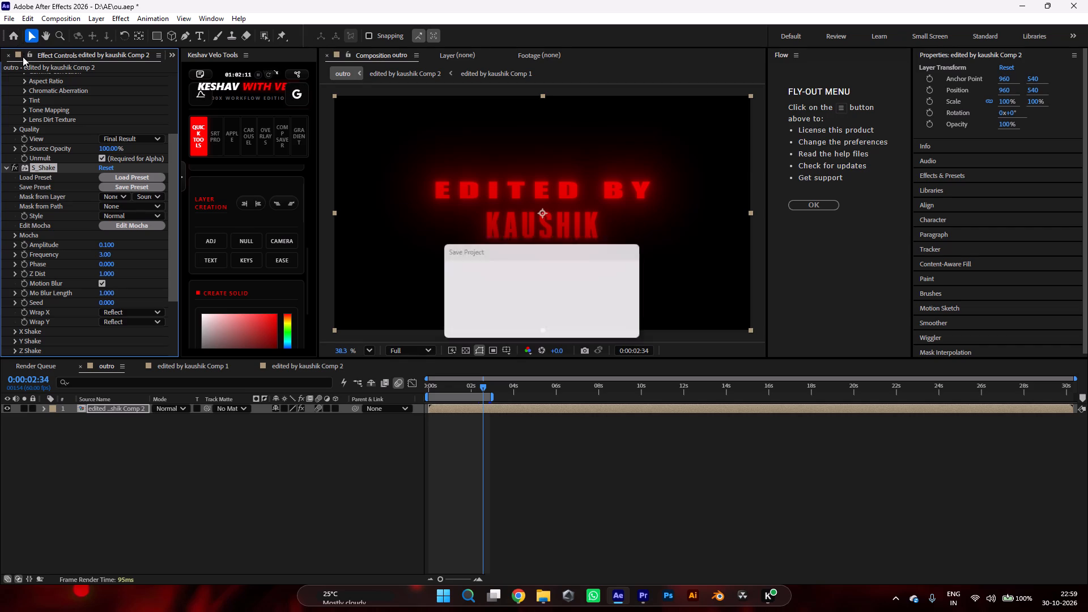
Add the outro composition to the render queue and start rendering it with the preset H.264 output.
click(6, 20)
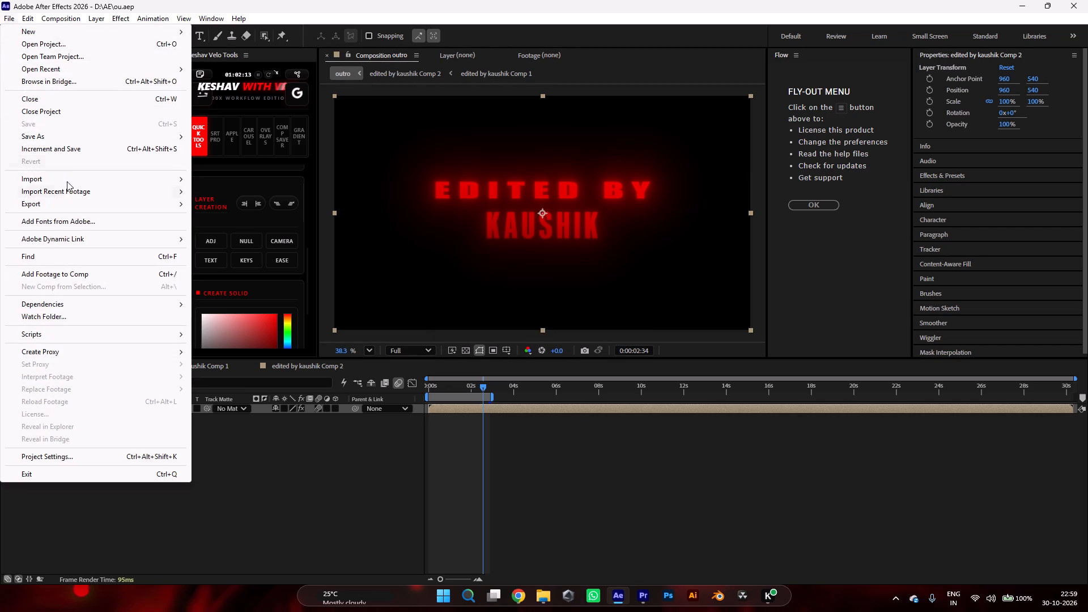
click(73, 210)
click(266, 218)
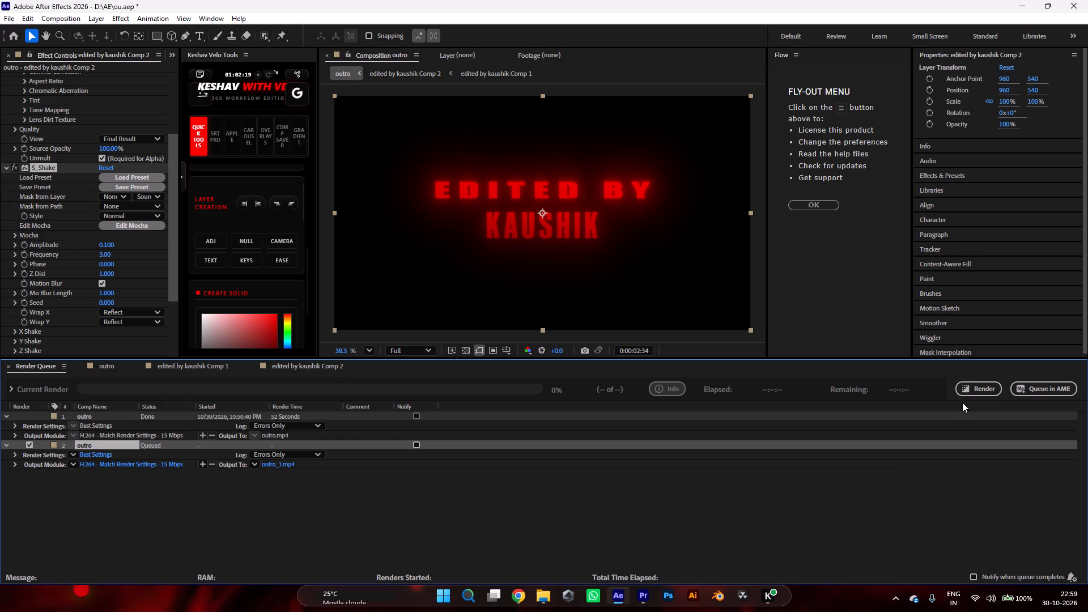
click(976, 389)
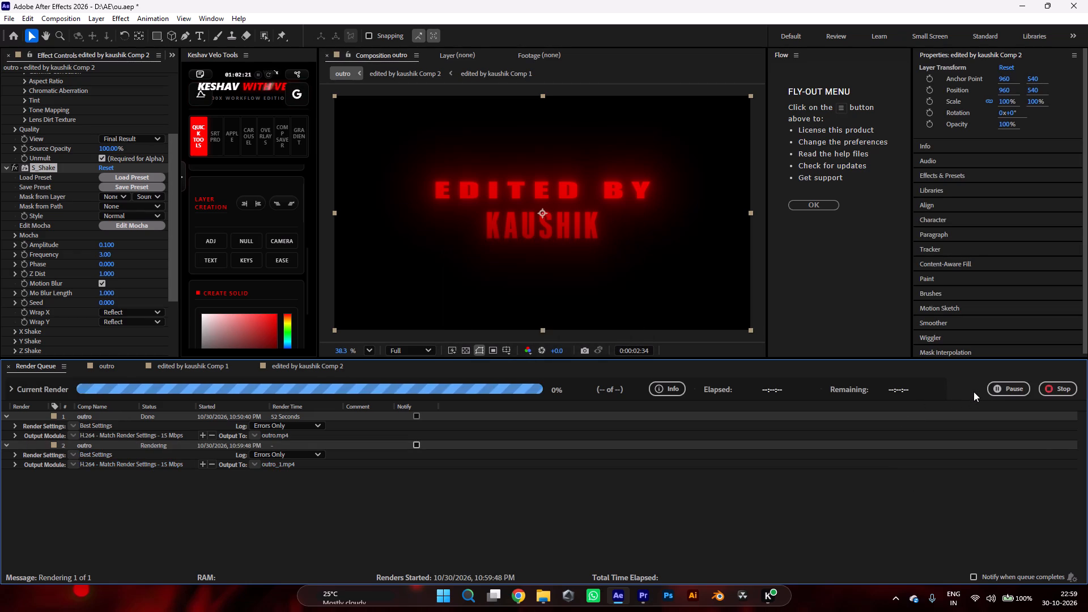
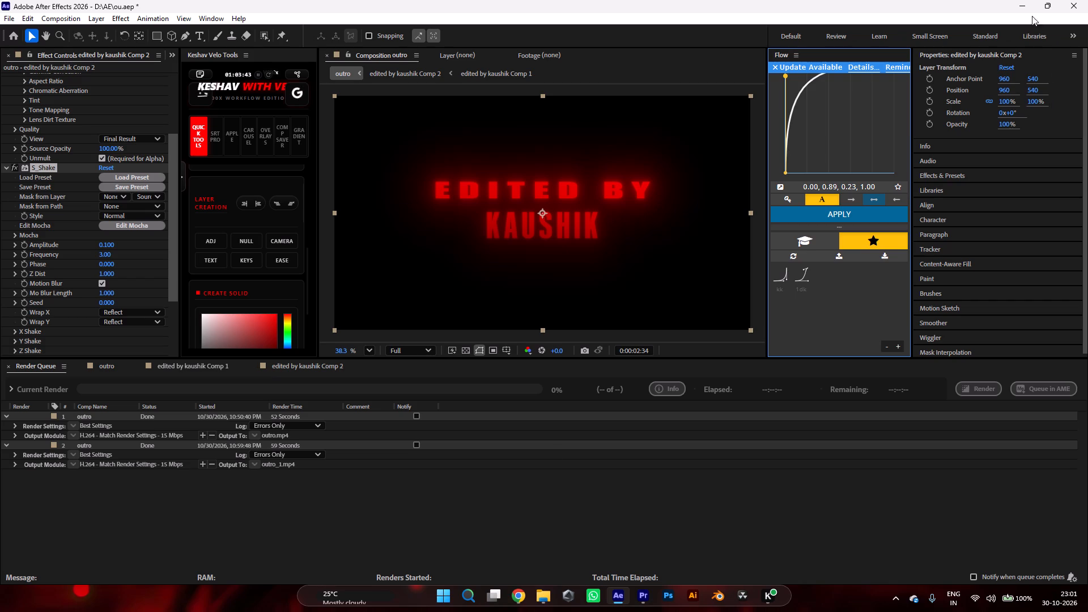
Play the rendered outro_1 video from the AE folder in VLC and close the player.
click(1022, 0)
double_click(130, 304)
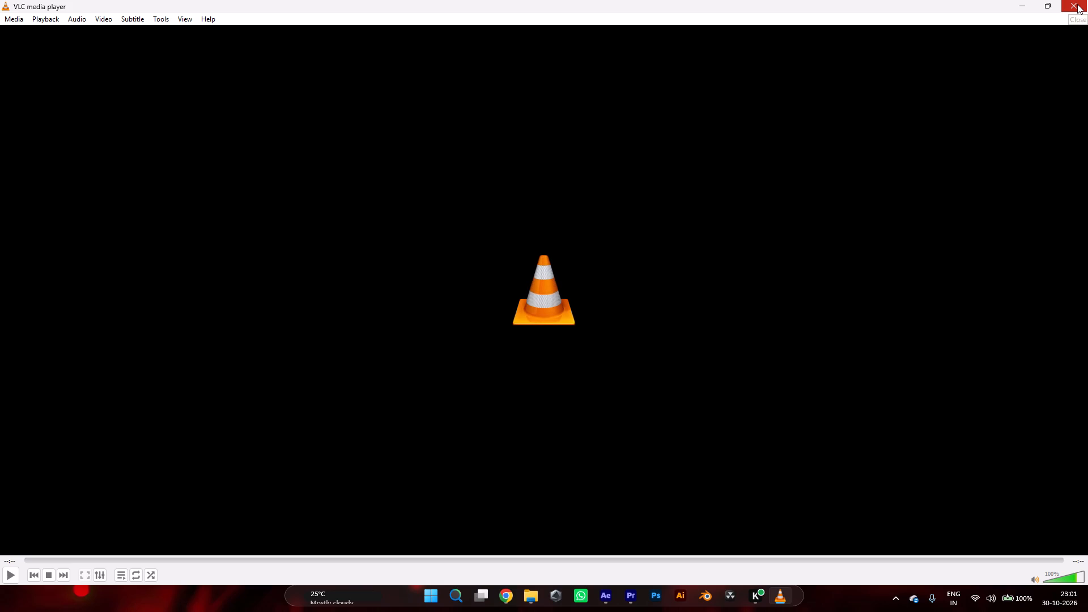
click(1077, 4)
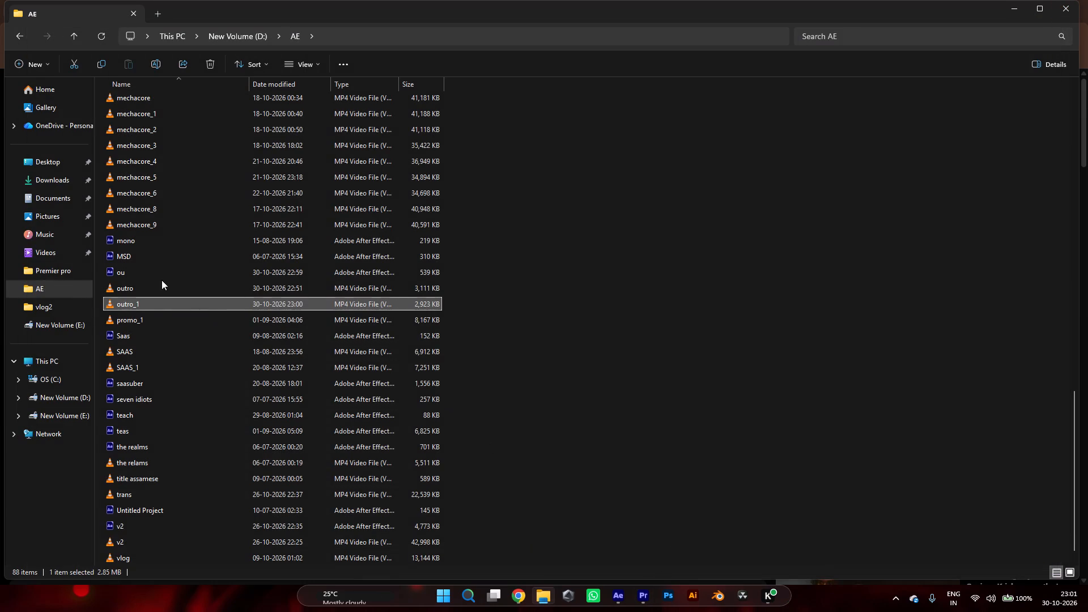
Import outro_1 from the AE folder into the Premiere vlog 2 project and dismiss the missing-font notice.
drag(152, 305, 640, 593)
drag(640, 593, 265, 503)
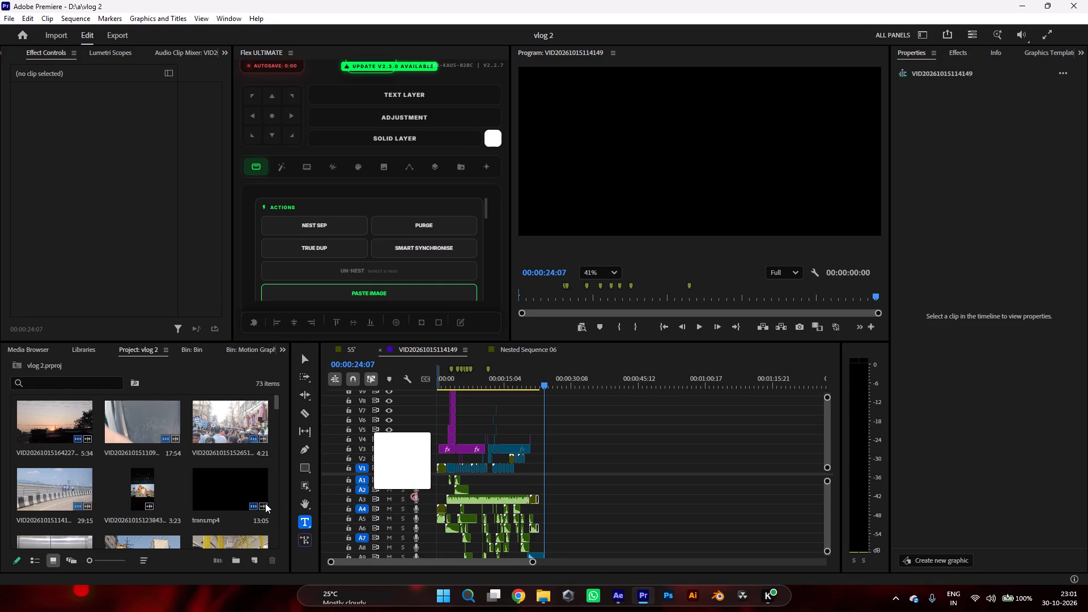
drag(265, 503, 222, 503)
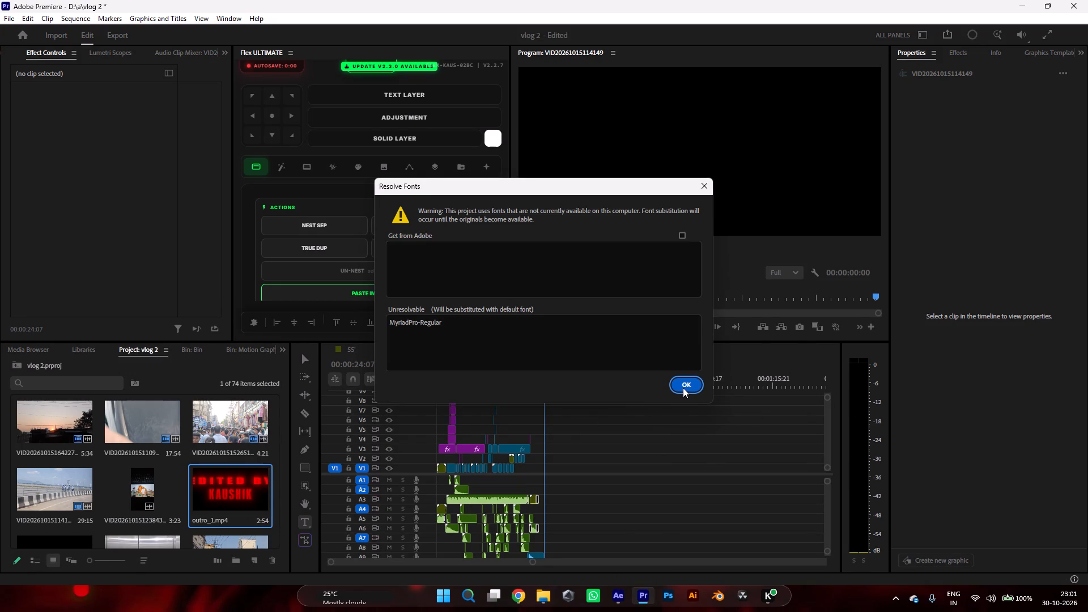
click(682, 388)
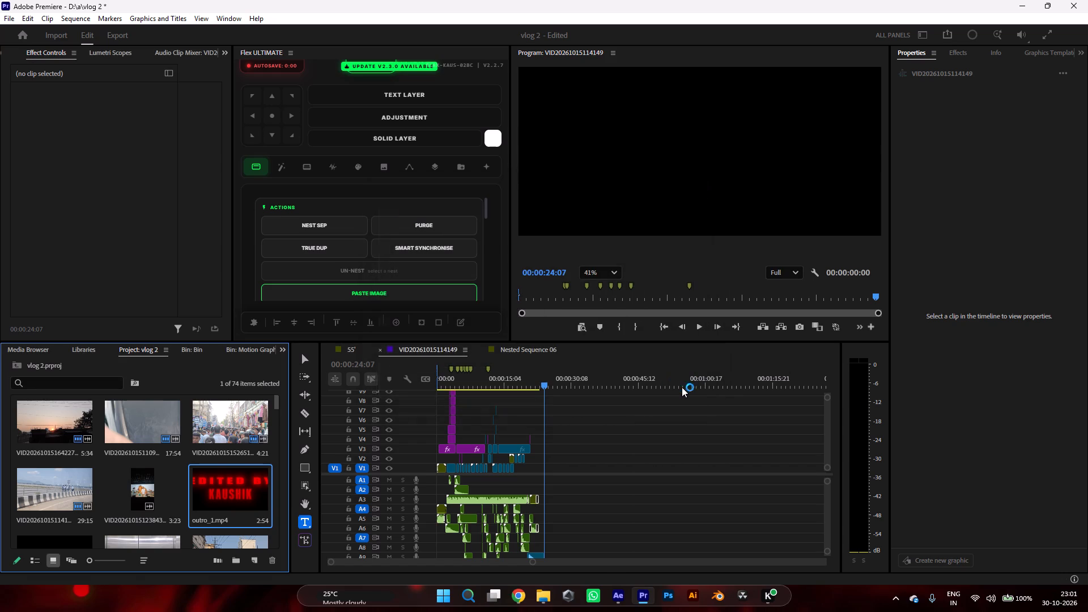
drag(222, 488, 556, 450)
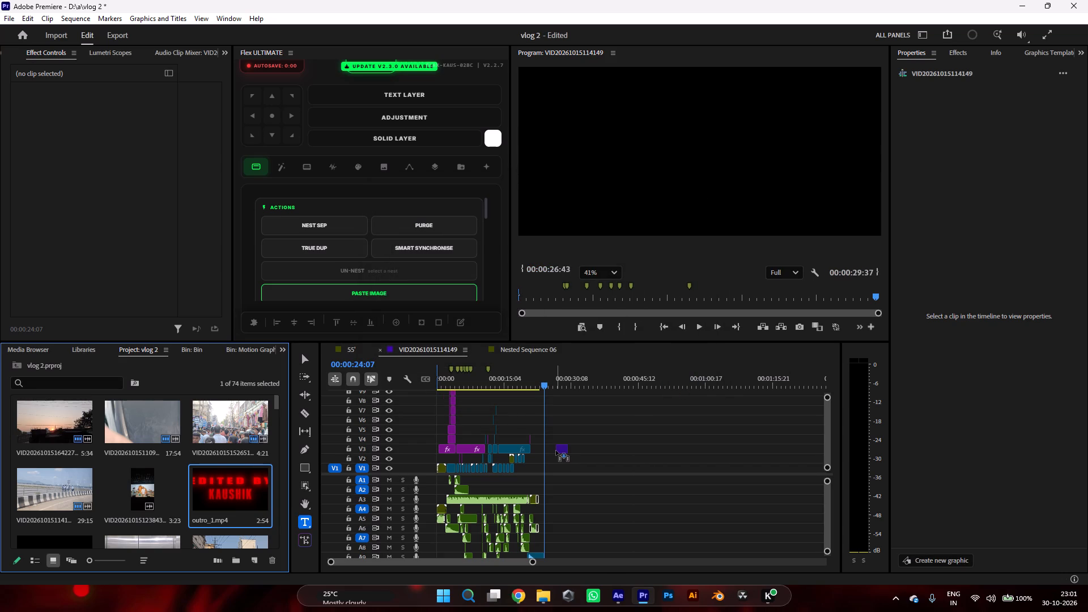
drag(556, 450, 548, 460)
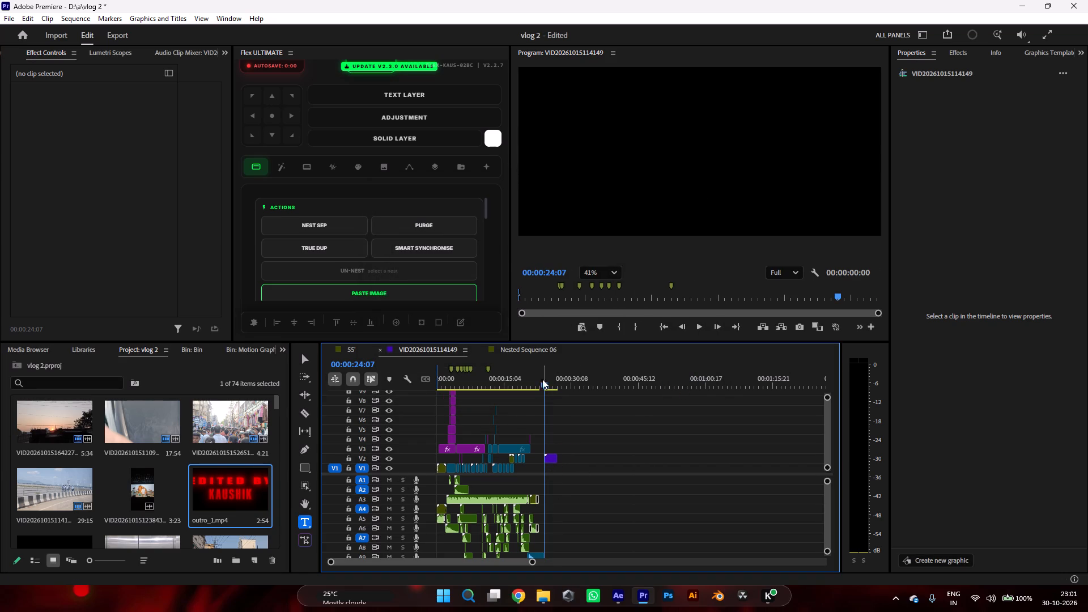
Set the label color of the trans.mp4 clip on track V3 to Rose.
drag(542, 379, 532, 380)
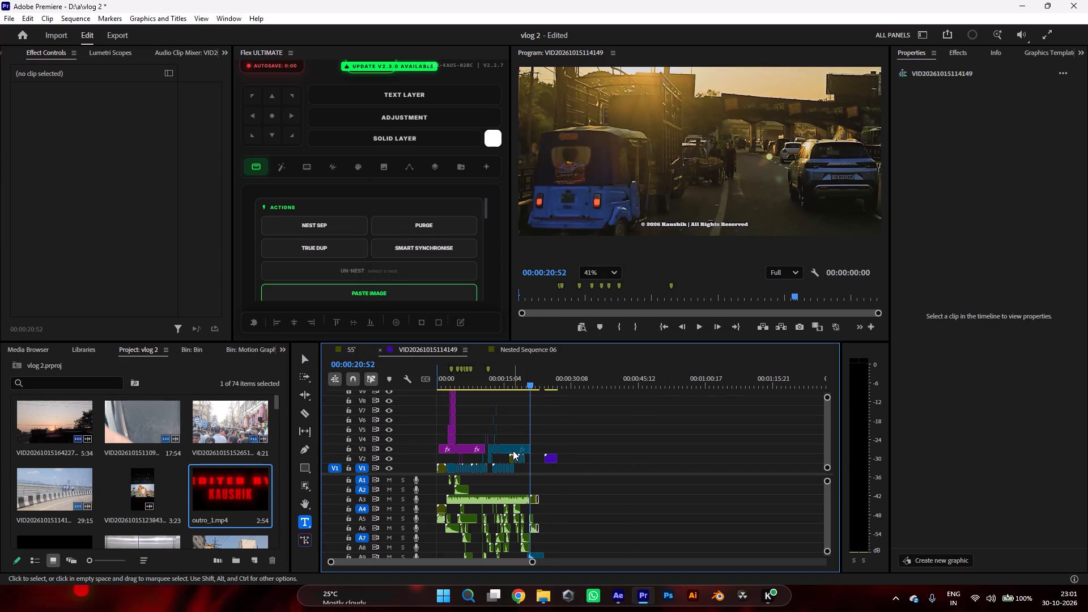
click(513, 450)
click(509, 448)
right_click(509, 448)
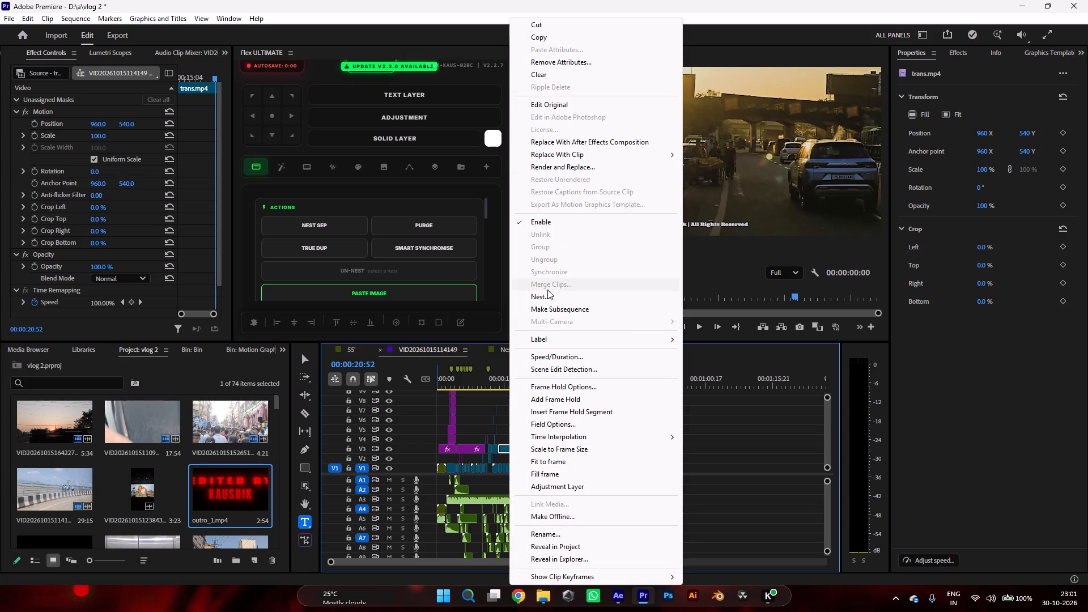
click(562, 339)
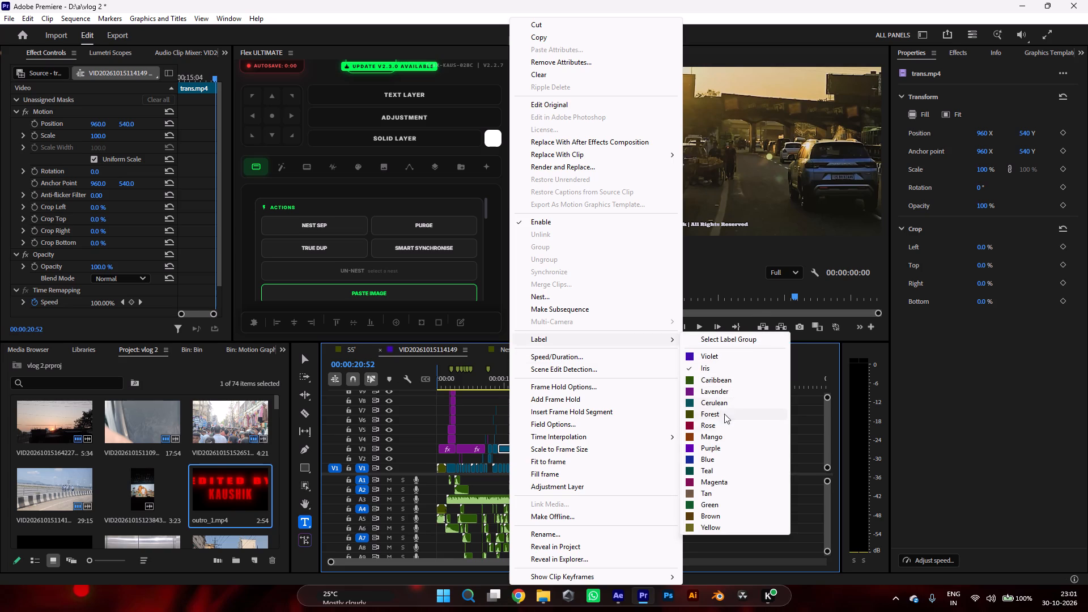
click(716, 428)
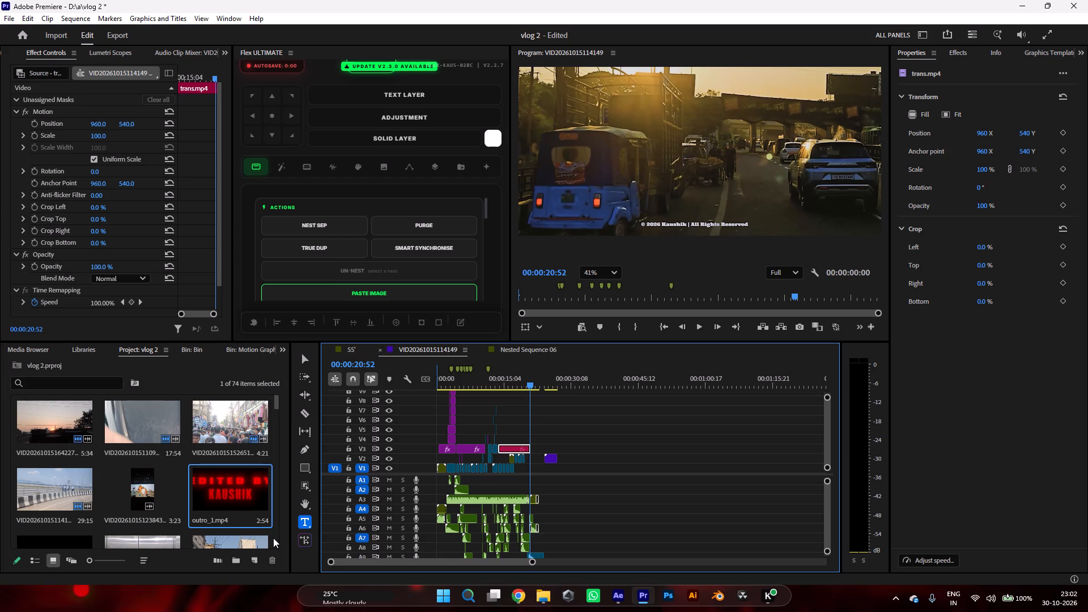
Move the outro_1.mp4 clip earlier on track V2 so it starts at about 00:00:21:02, under the end of trans.mp4.
click(522, 379)
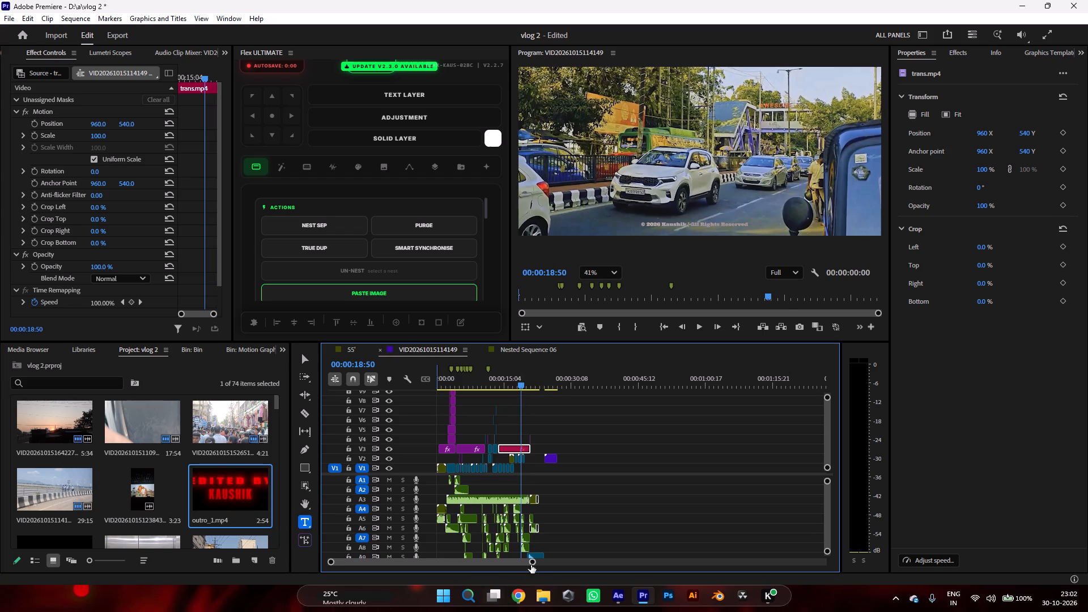
drag(532, 560, 391, 583)
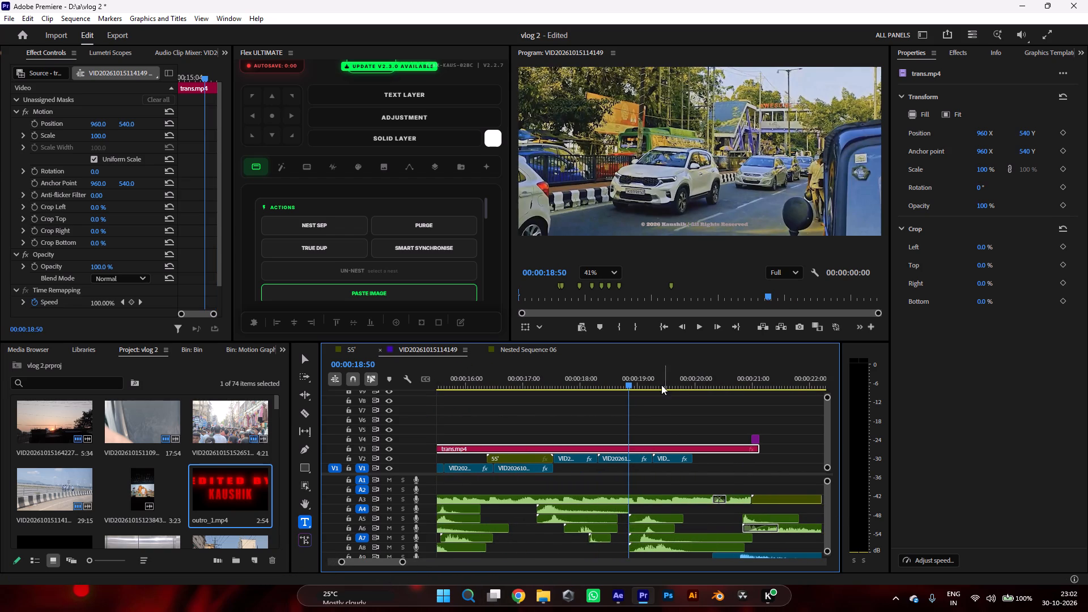
drag(654, 382, 754, 383)
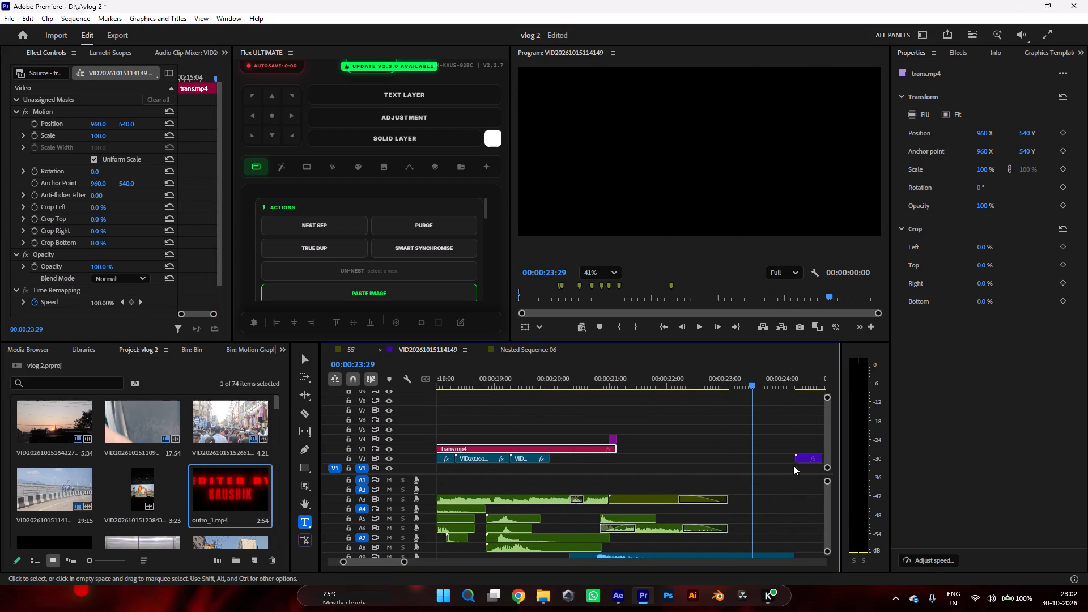
drag(806, 460, 623, 459)
drag(624, 379, 615, 379)
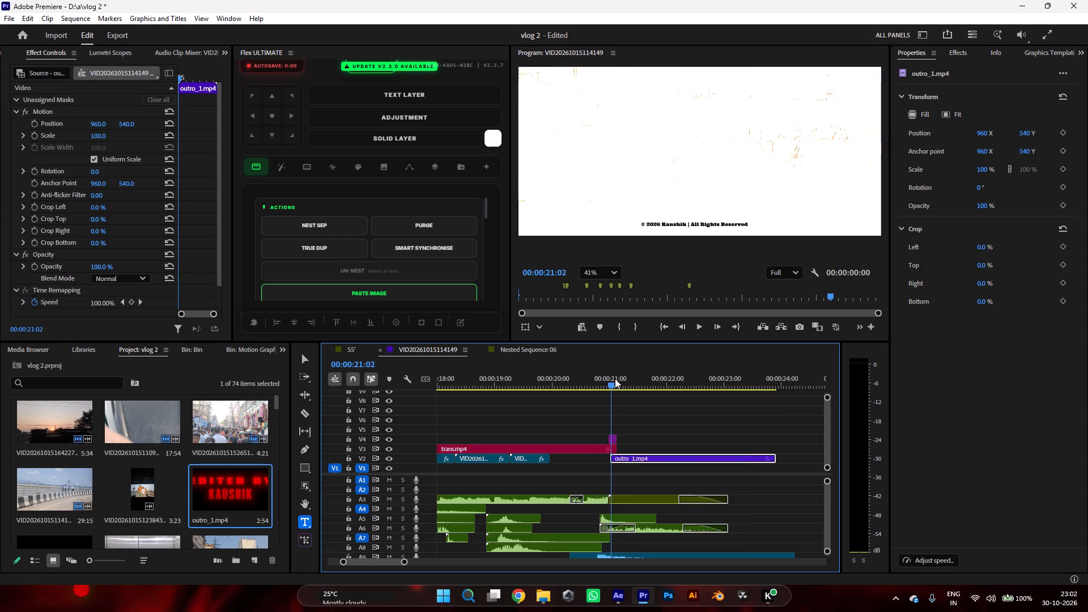
drag(615, 379, 630, 384)
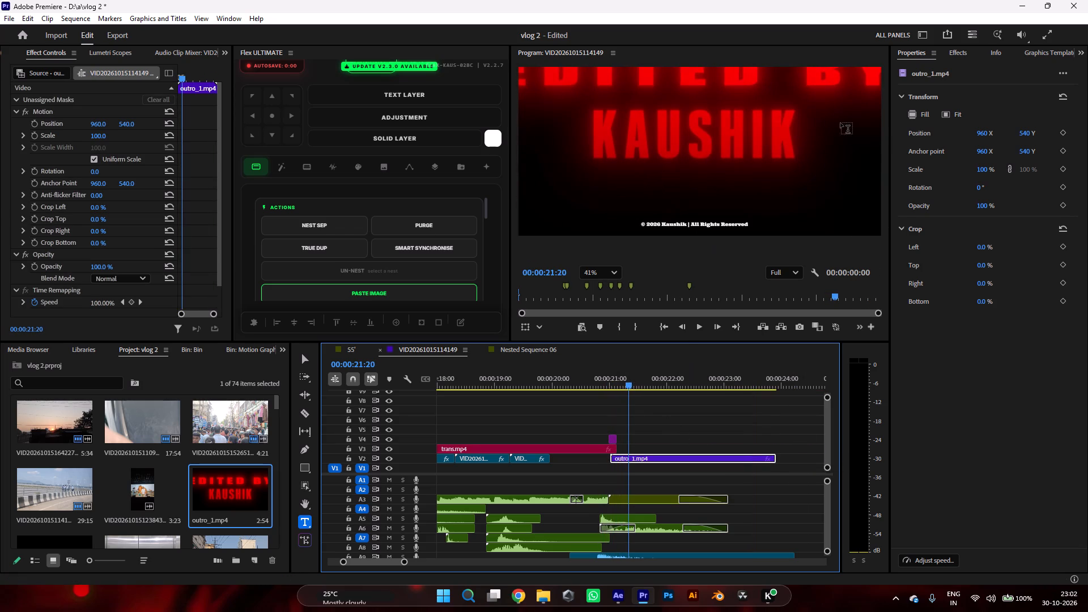
Fit the whole frame in the Program monitor and scrub through the outro clip to check its title and timing against the audio.
scroll(842, 123, down, 3)
scroll(814, 227, down, 1)
scroll(814, 227, up, 2)
scroll(814, 227, down, 4)
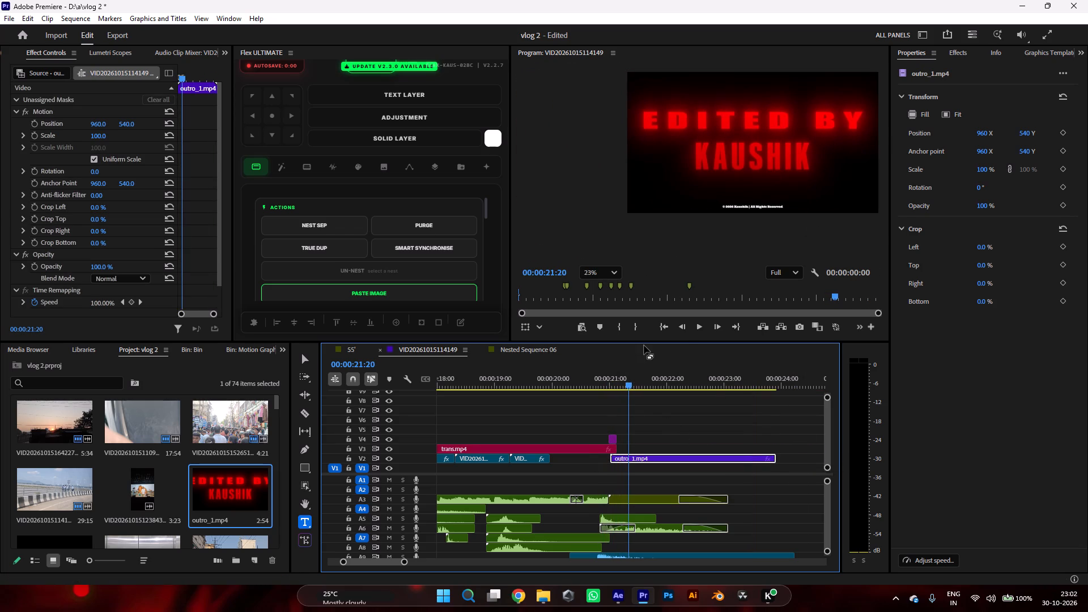
drag(628, 392, 722, 407)
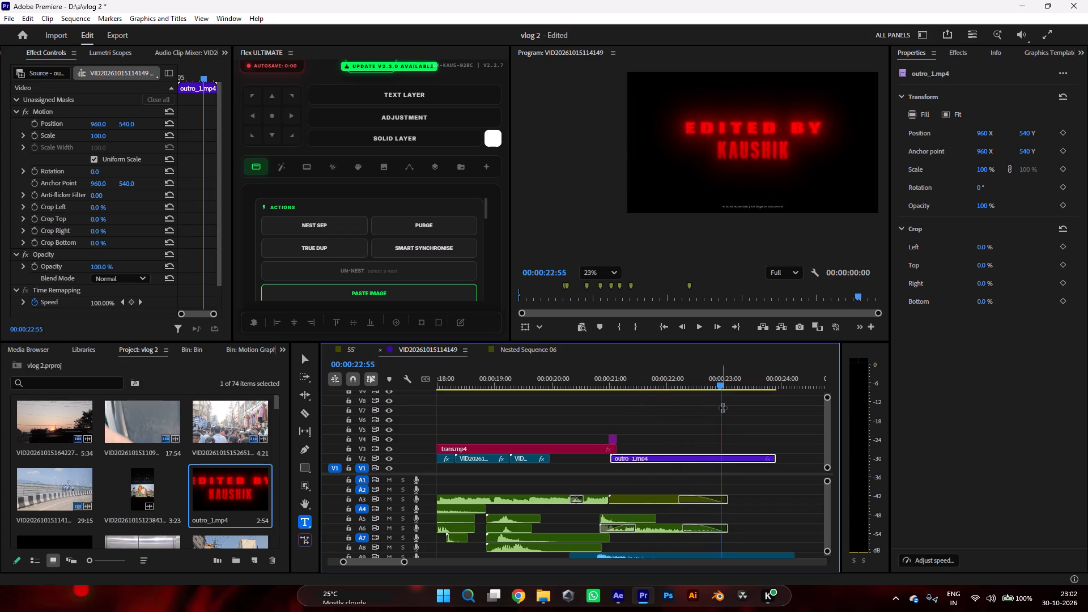
drag(722, 407, 718, 420)
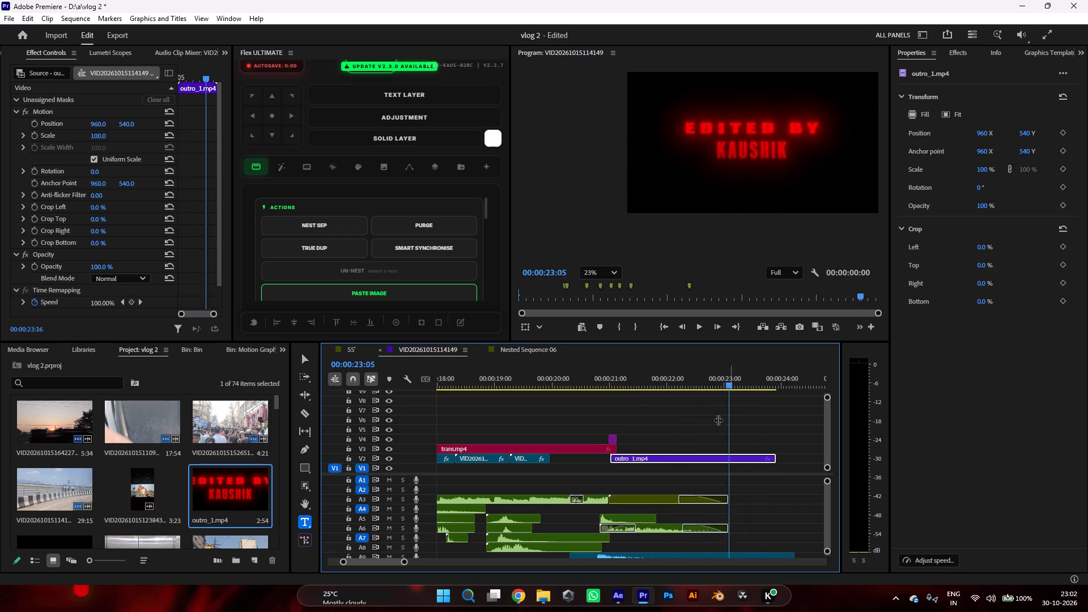
drag(718, 420, 725, 423)
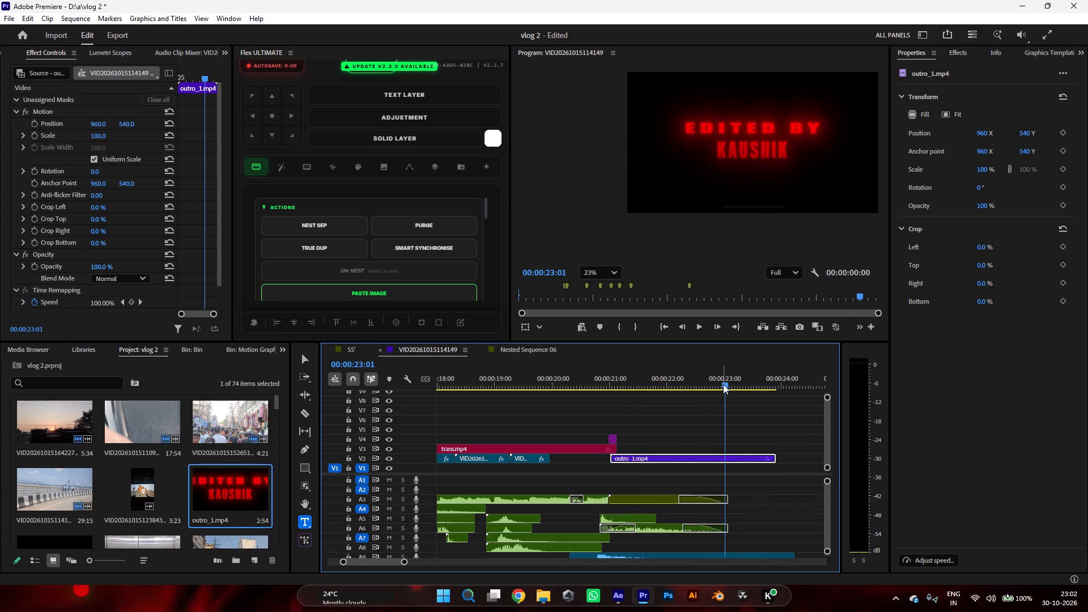
drag(721, 379, 738, 389)
scroll(765, 441, down, 5)
scroll(764, 451, up, 5)
scroll(740, 499, down, 2)
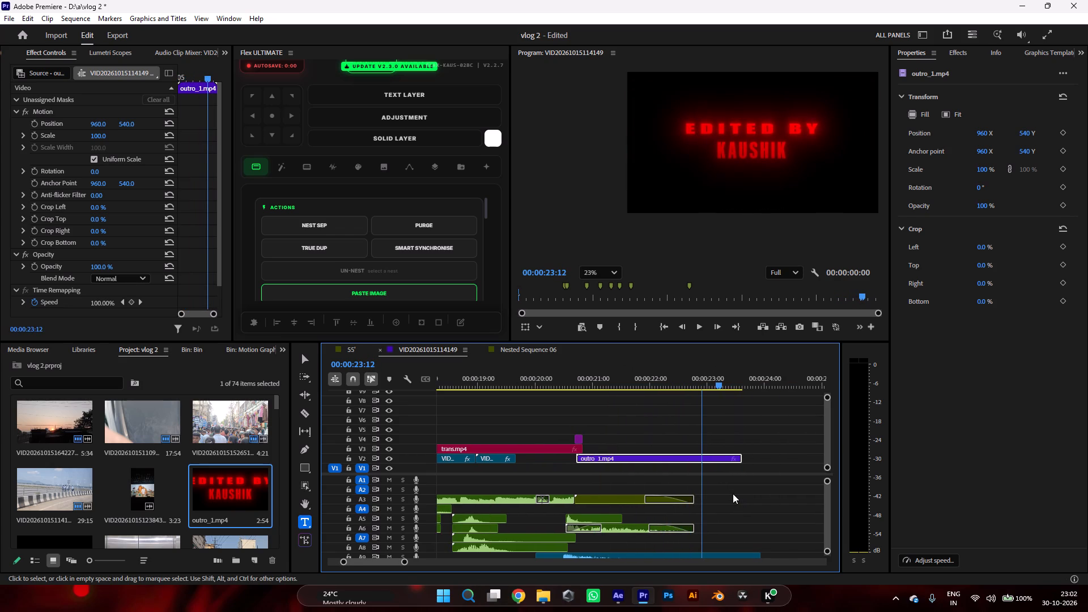
ctrl+scroll(733, 492, down, 6)
ctrl+scroll(738, 494, up, 7)
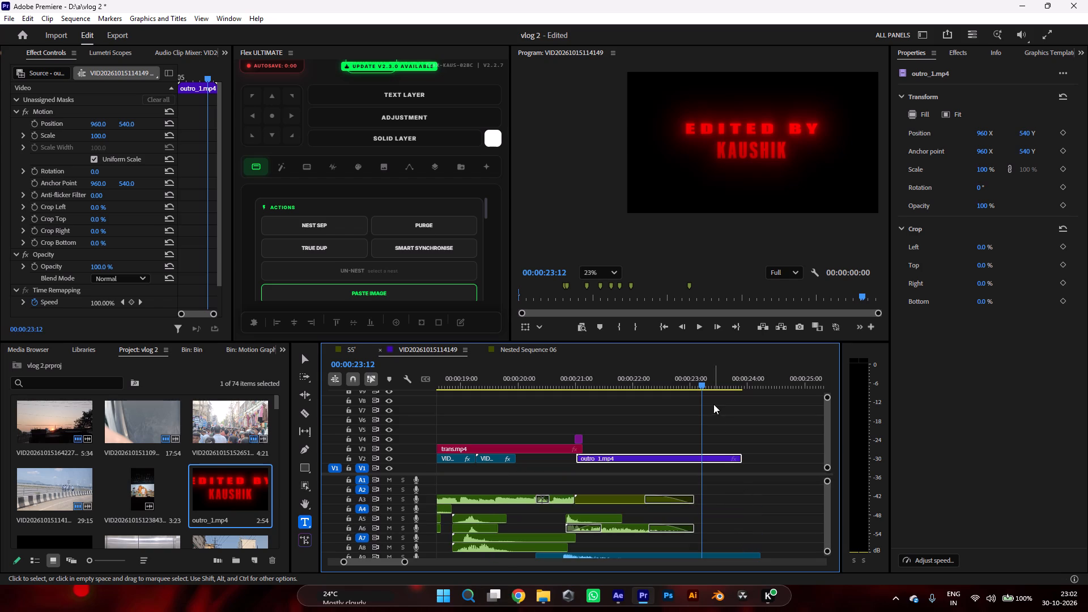
drag(692, 383, 641, 379)
click(641, 379)
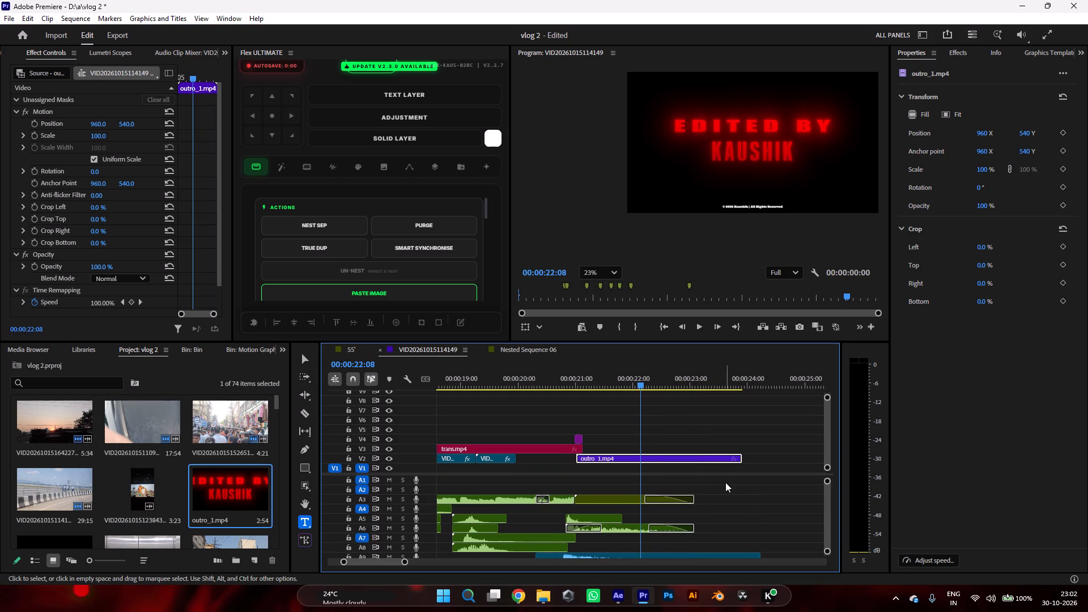
Trim the end of the blue audio clip on A9 to align with the ends of the A3 and A6 clips, and play back the ending.
scroll(742, 497, down, 6)
ctrl+scroll(685, 512, down, 1)
ctrl+scroll(685, 512, up, 1)
ctrl+scroll(685, 512, down, 2)
ctrl+scroll(684, 512, up, 1)
ctrl+scroll(683, 512, down, 1)
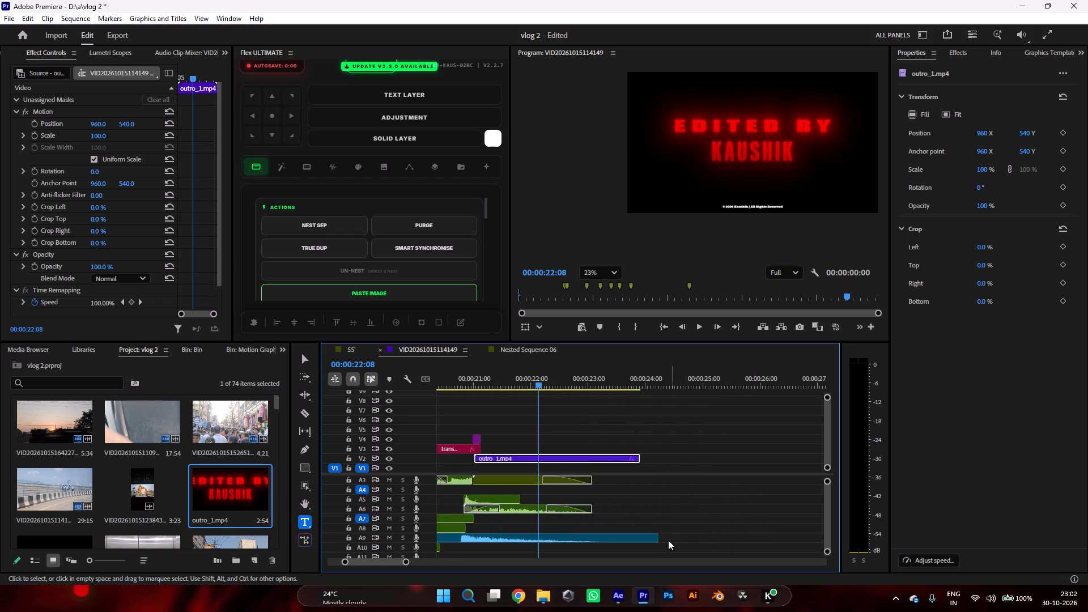
drag(659, 541, 595, 538)
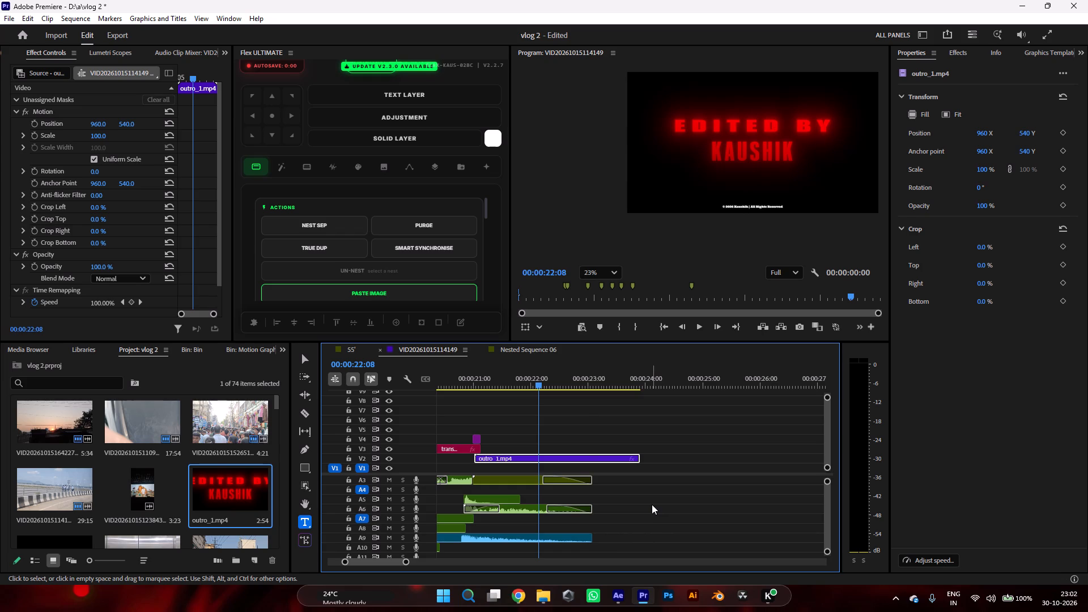
key(space)
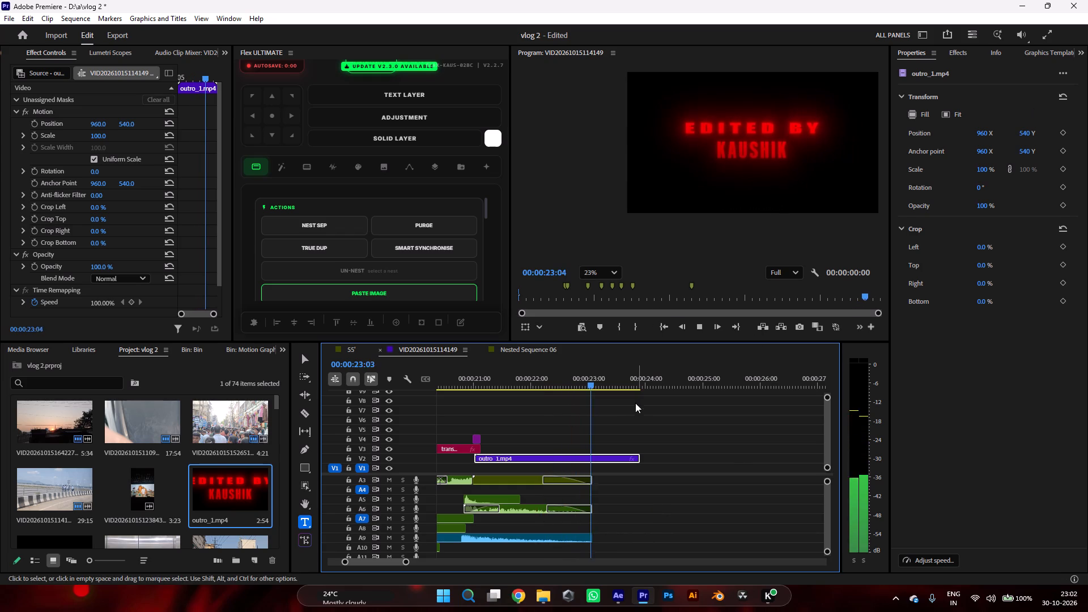
drag(602, 380, 498, 366)
key(space)
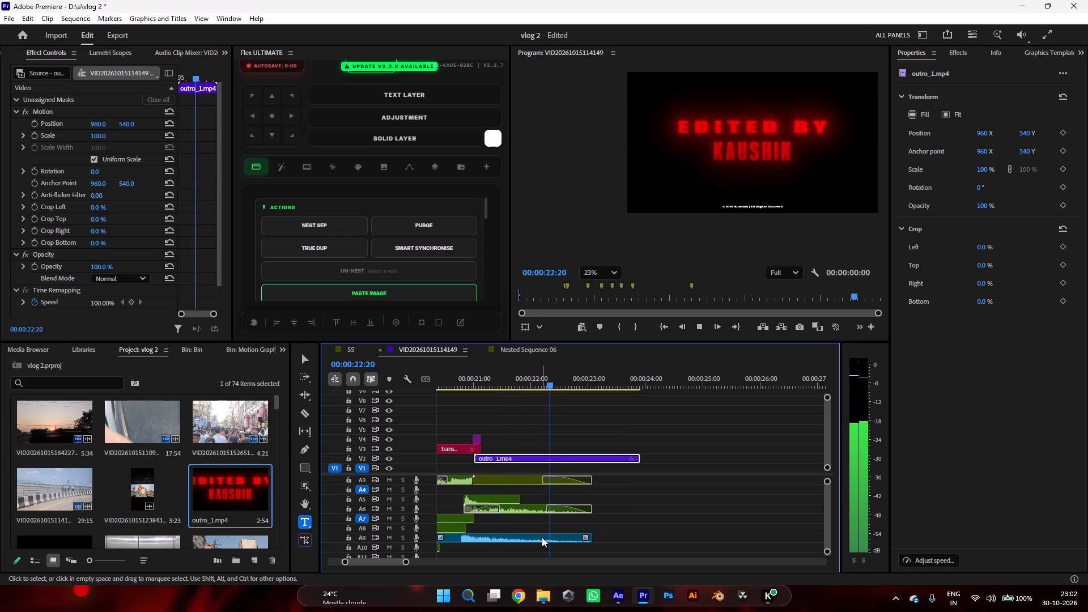
Add a short fade-out at the end of the audio clip on A9 and play back the outro section.
click(542, 537)
key(ctrl+d)
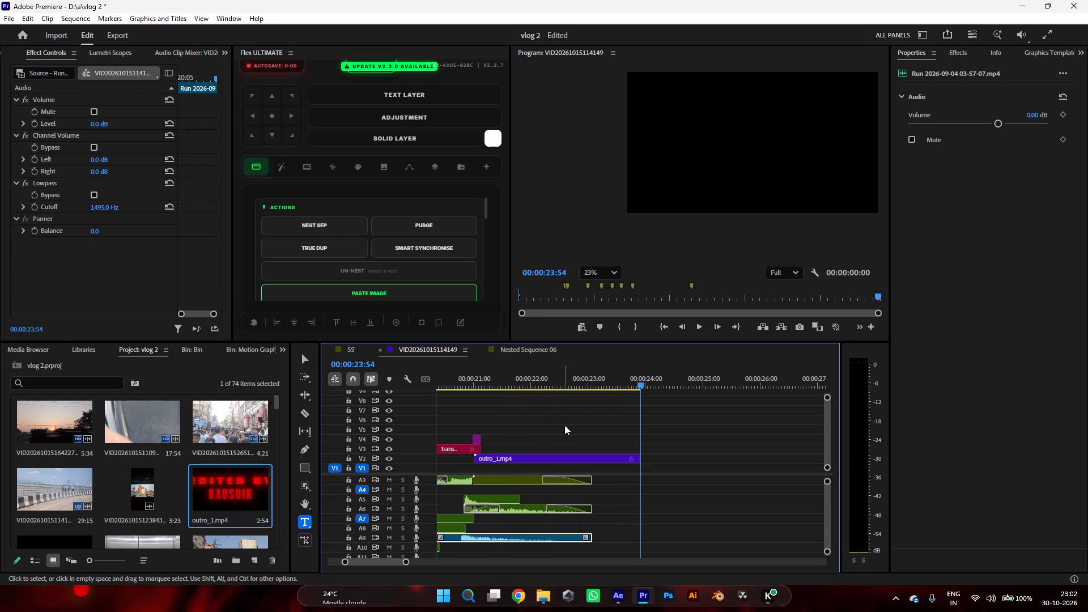
key(v)
drag(539, 384, 480, 368)
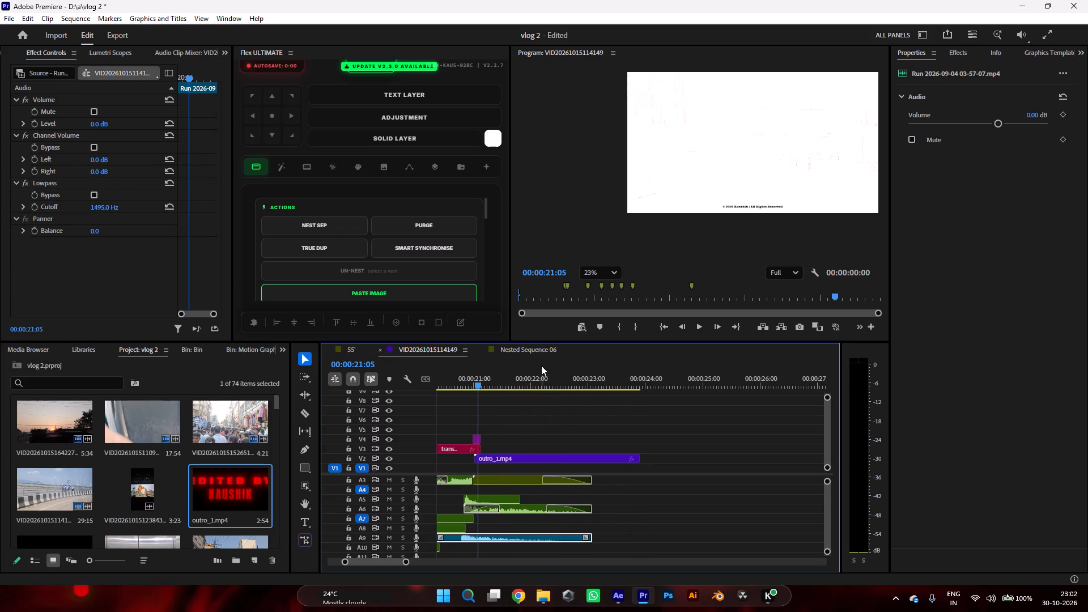
key(space)
key(space)
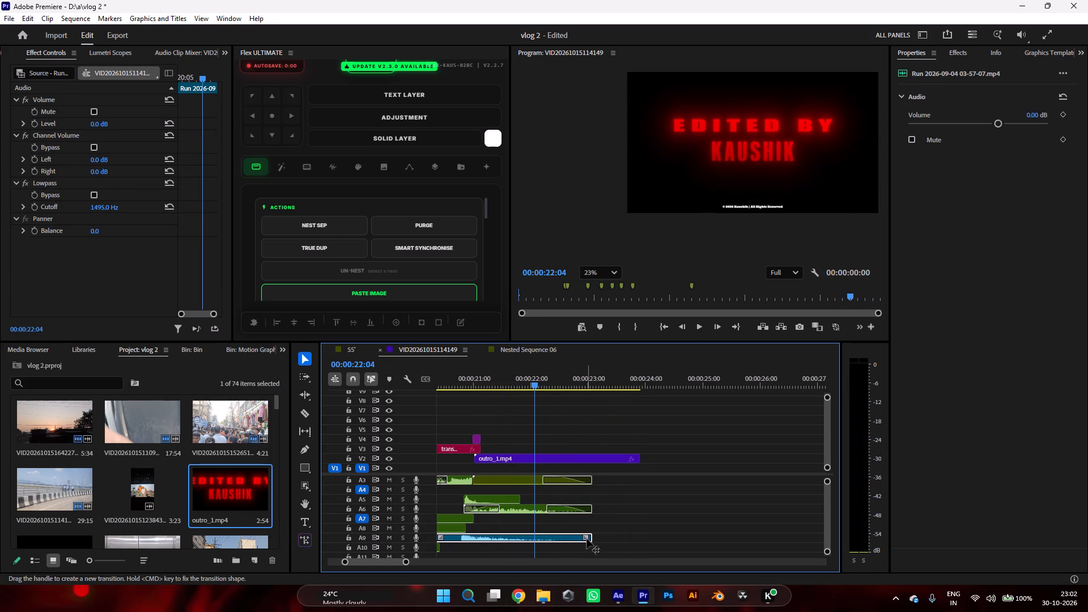
drag(586, 538, 568, 538)
key(space)
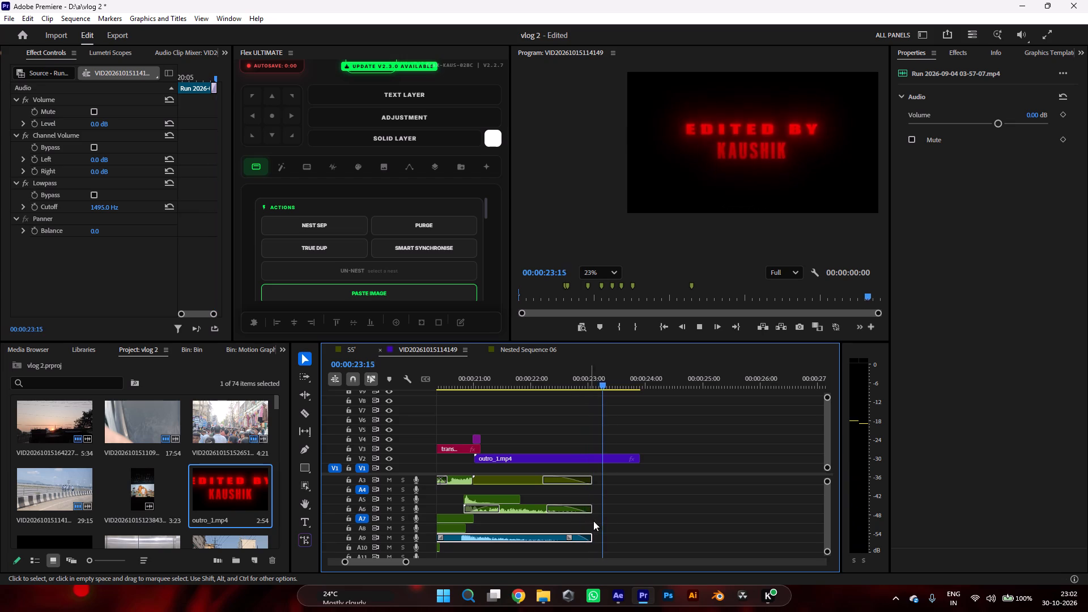
key(space)
drag(590, 377, 472, 362)
key(space)
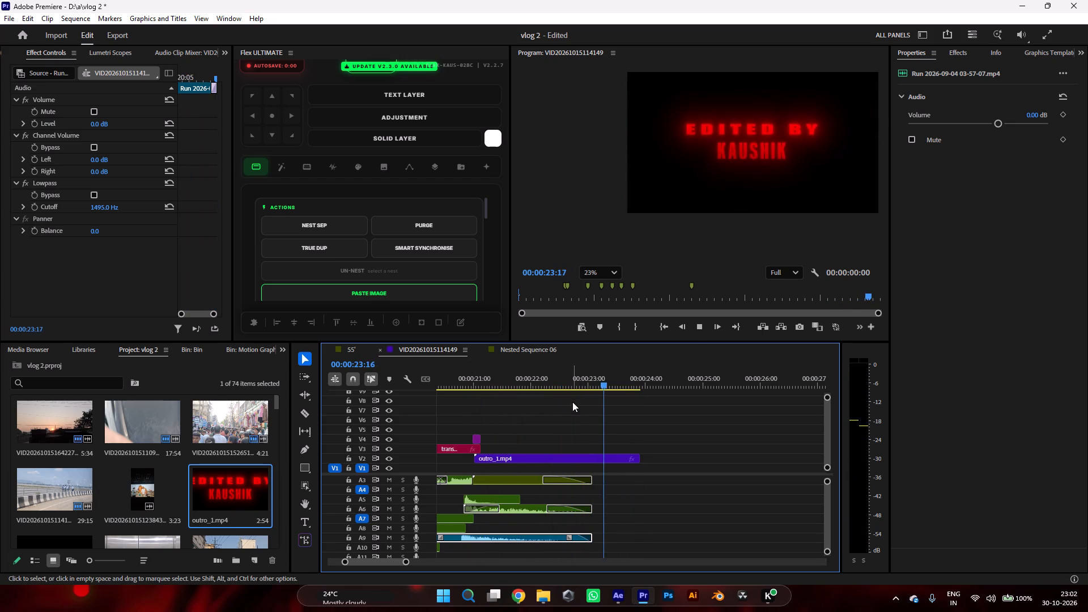
key(space)
Trim the end of outro_1.mp4 on V2 to a duration of 00:00:02:04, level with the audio ending, and play back the result.
drag(637, 460, 589, 461)
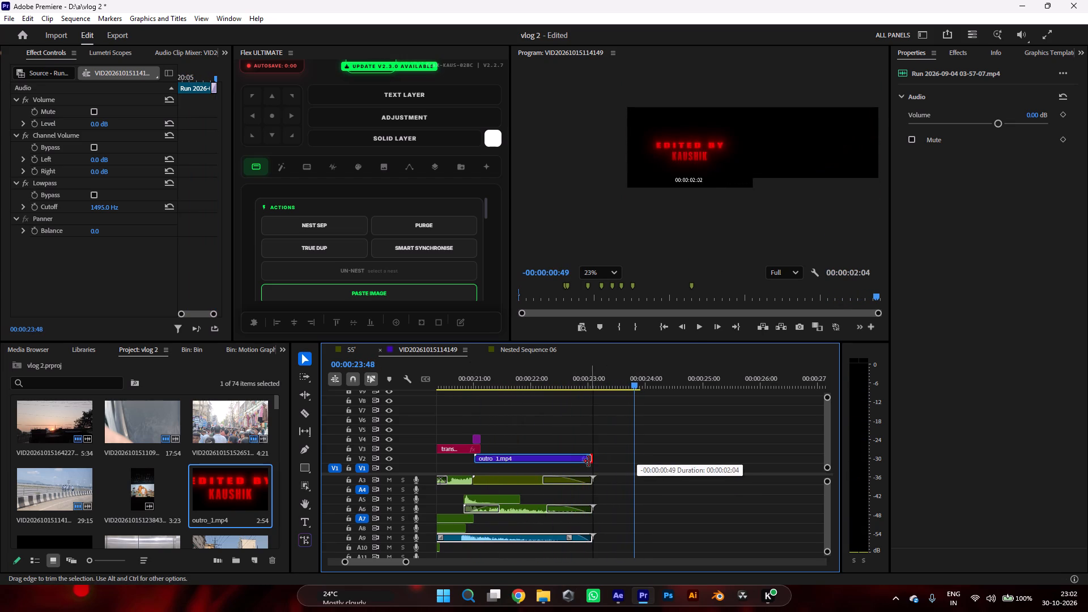
drag(589, 461, 588, 461)
drag(586, 355, 569, 360)
drag(572, 373, 549, 373)
key(space)
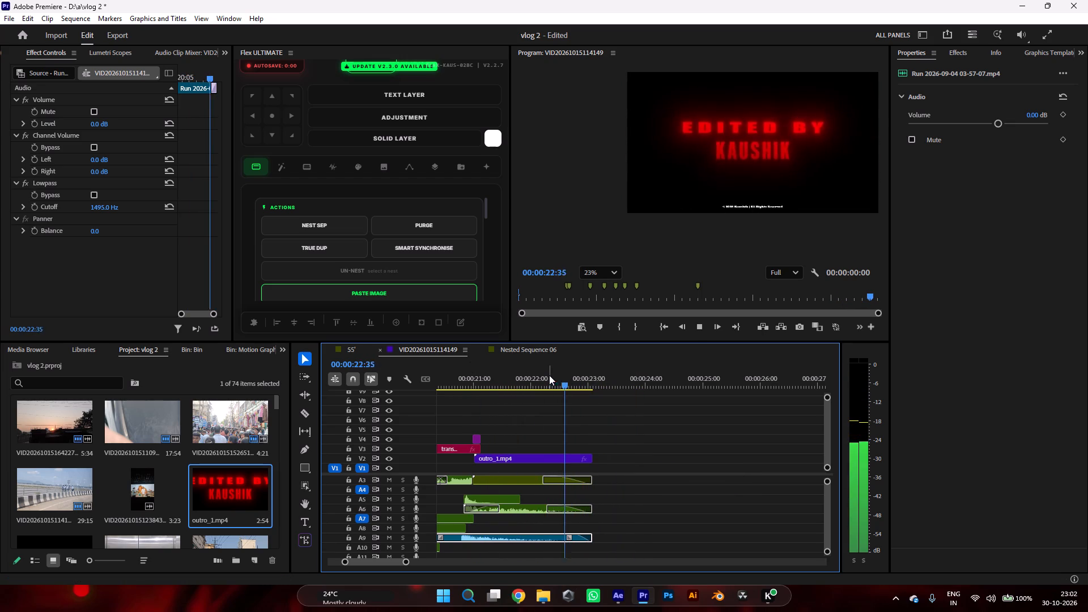
Apply the default video transition to both ends of outro_1.mp4 on V2 and play back the outro section.
key(space)
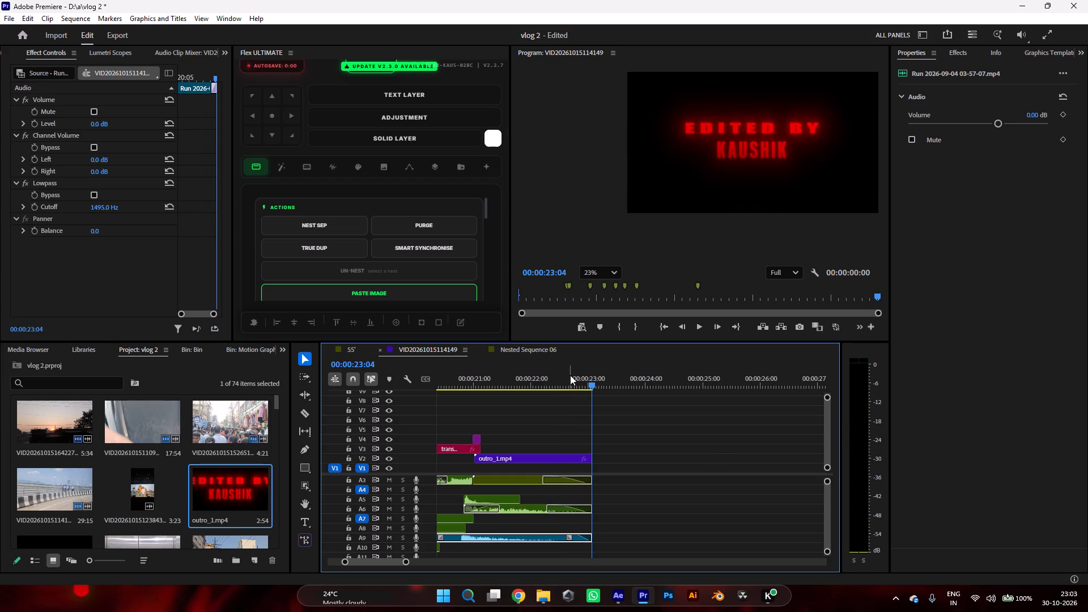
drag(568, 377, 475, 377)
key(space)
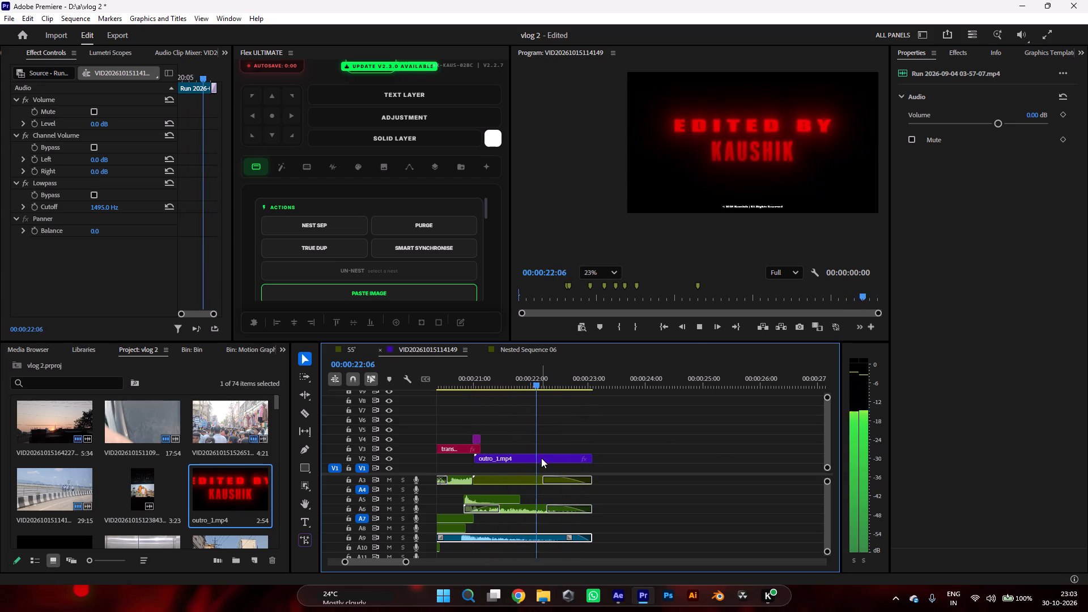
key(space)
click(551, 458)
key(ctrl+d)
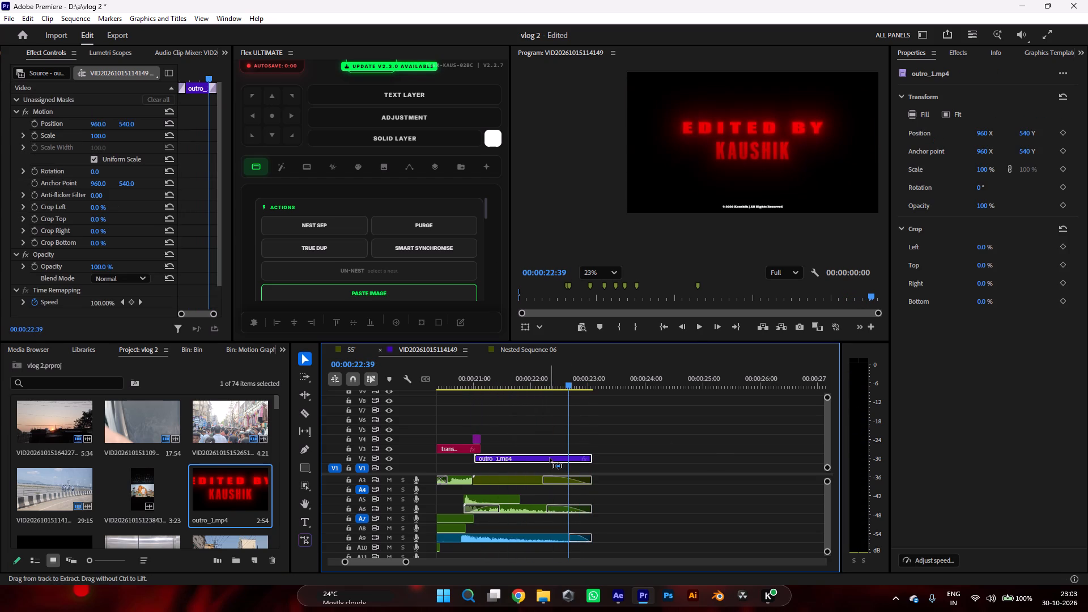
drag(537, 390, 460, 380)
drag(491, 380, 468, 380)
key(space)
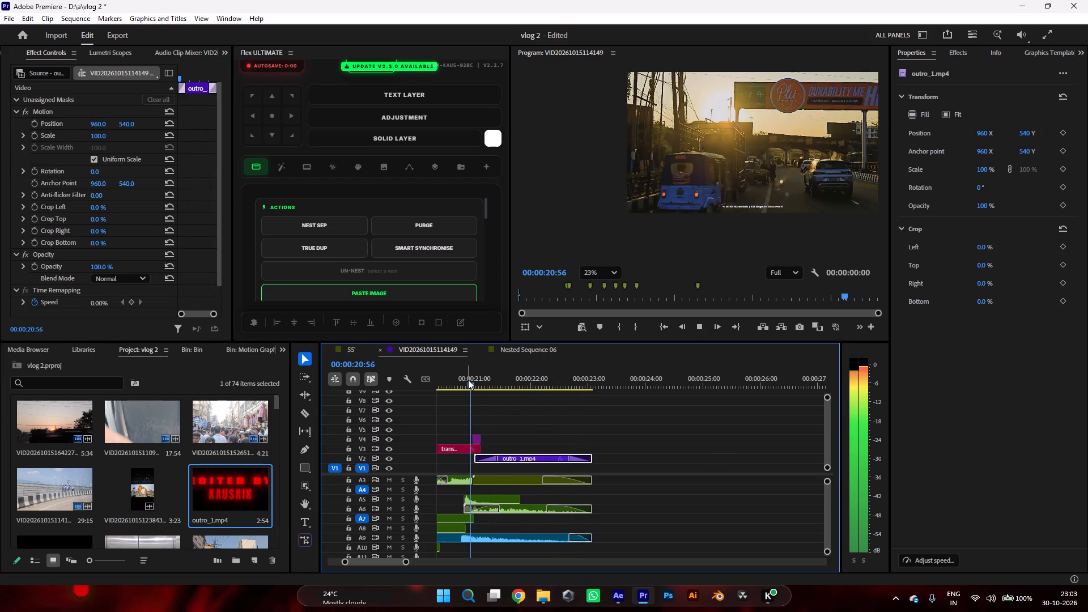
key(space)
drag(474, 377, 440, 375)
key(space)
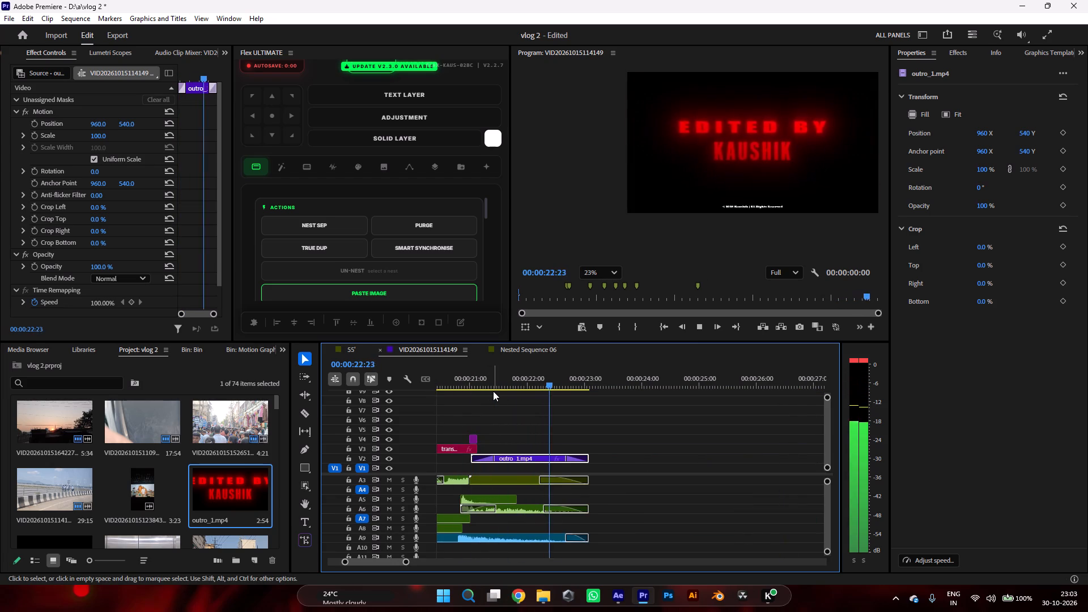
drag(578, 380, 559, 380)
key(space)
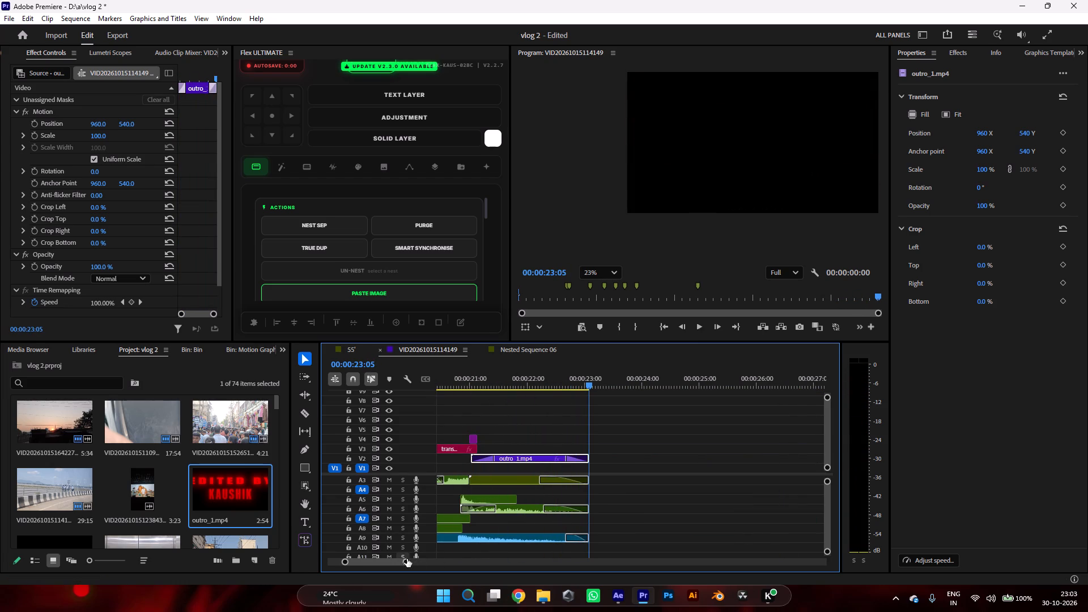
Show the whole sequence in the timeline and preview its opening full screen from the start.
drag(406, 564, 540, 592)
drag(530, 382, 519, 382)
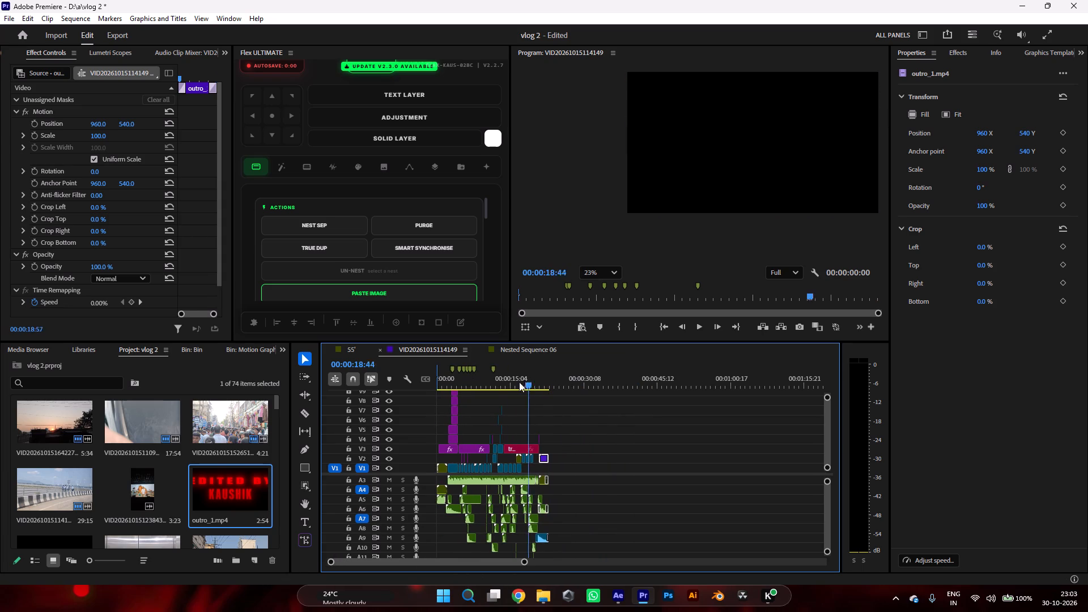
drag(519, 382, 405, 380)
click(1048, 38)
key(space)
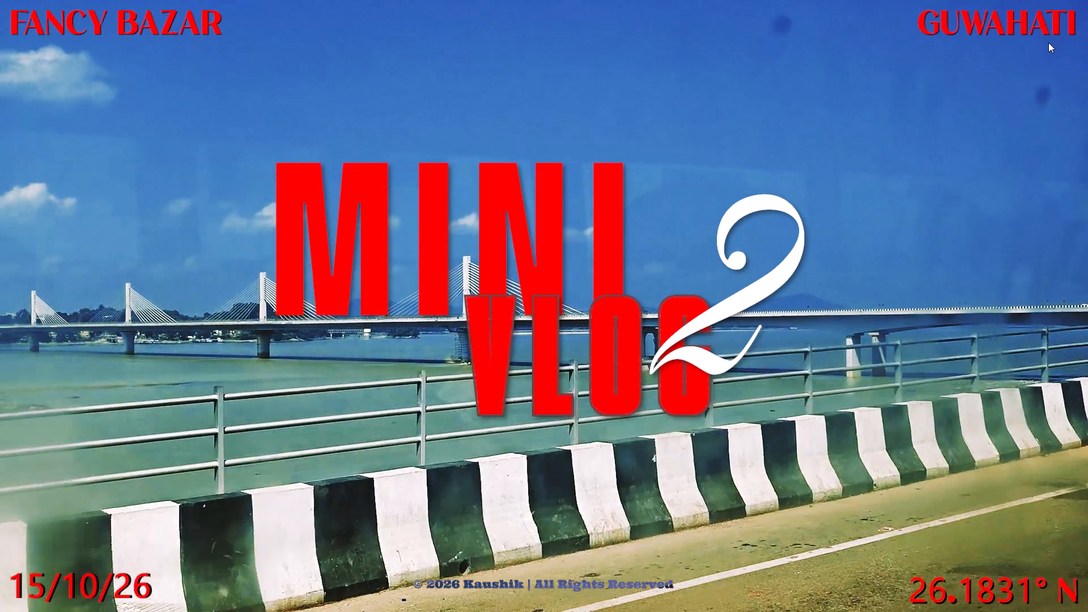
key(space)
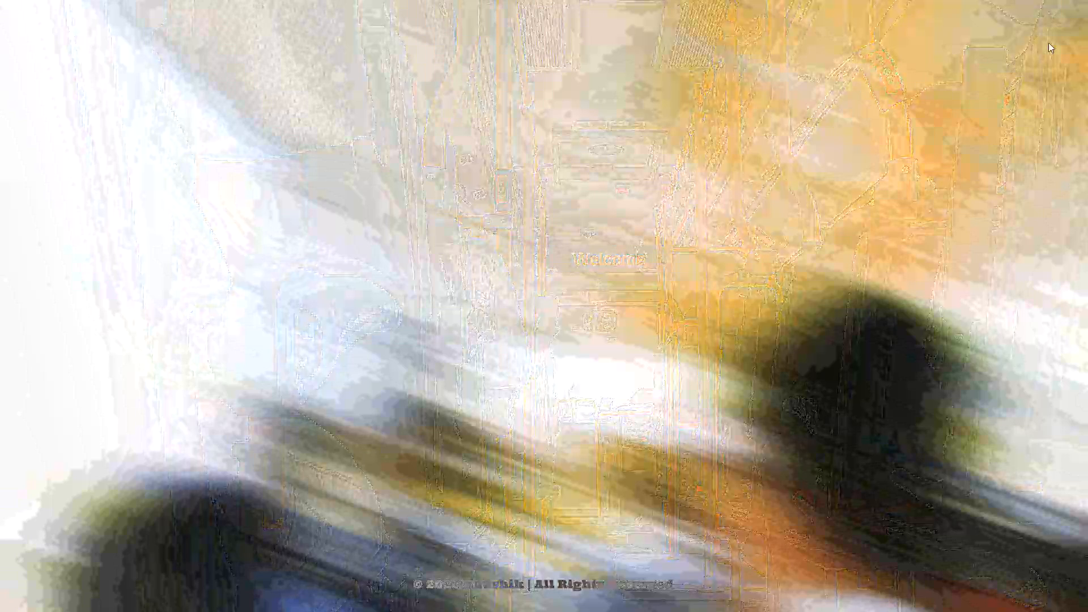
Exit the full-screen preview and save the vlog 2 project.
key(ctrl+a)
key(ctrl+a)
key(Escape)
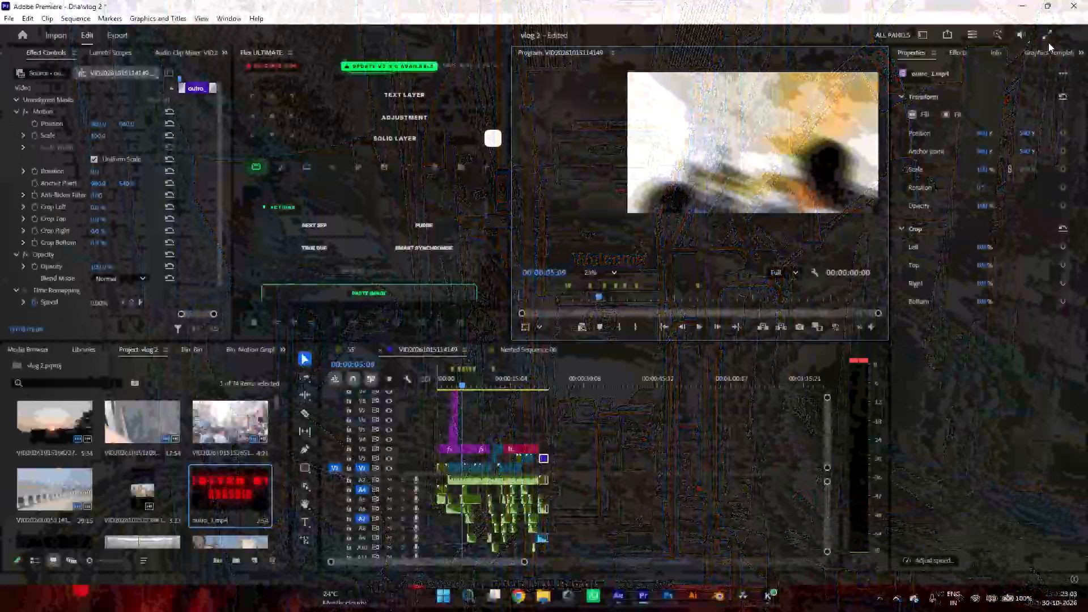
key(ctrl+s)
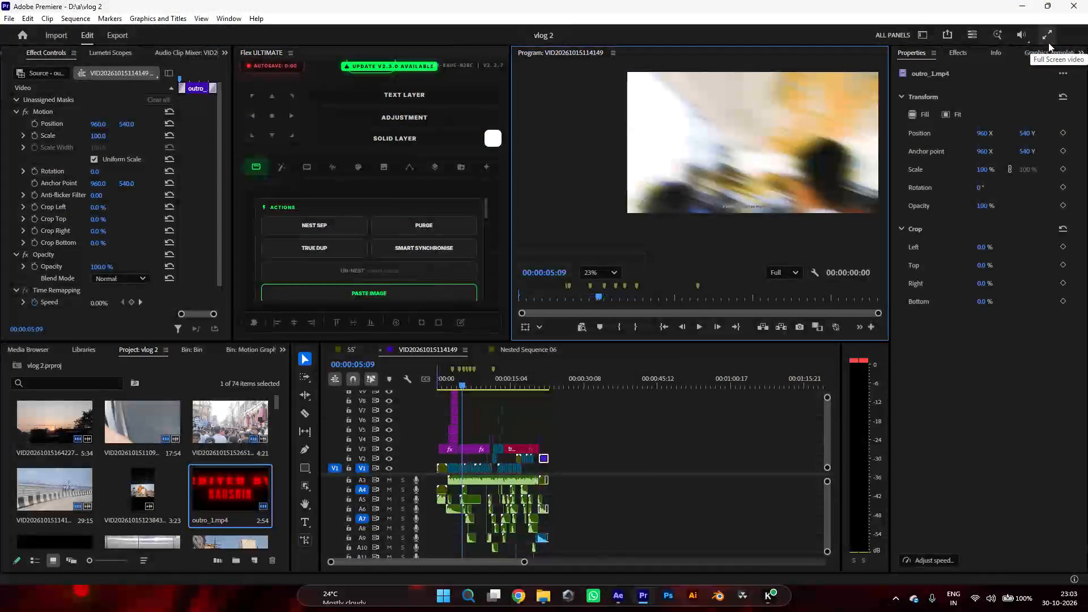
Watch the entire vlog sequence full screen from 00:00:00:00 to its end.
drag(470, 383, 371, 391)
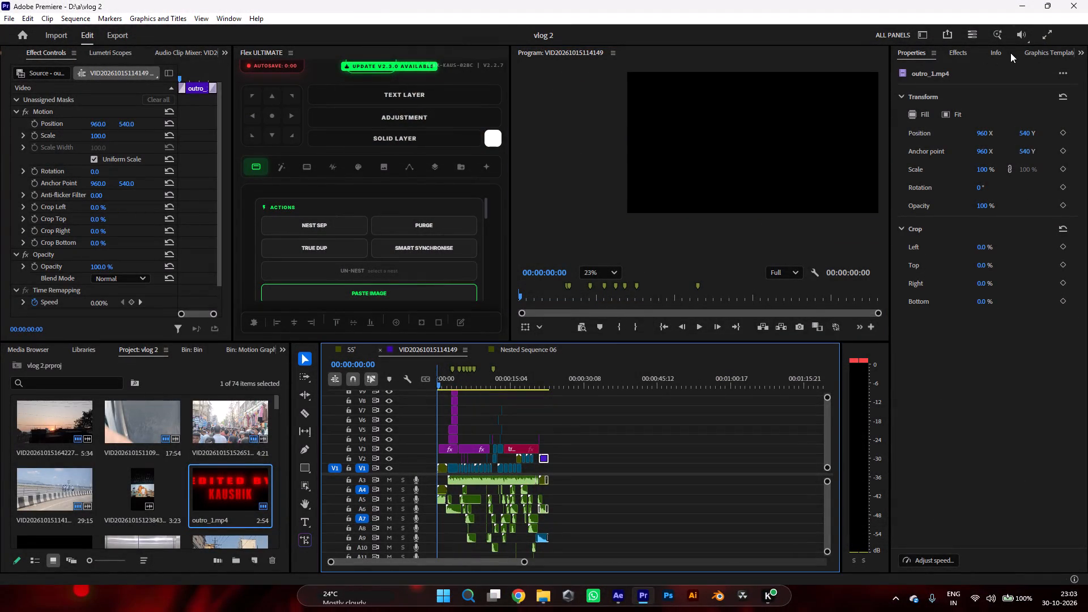
click(1038, 40)
click(1052, 28)
key(space)
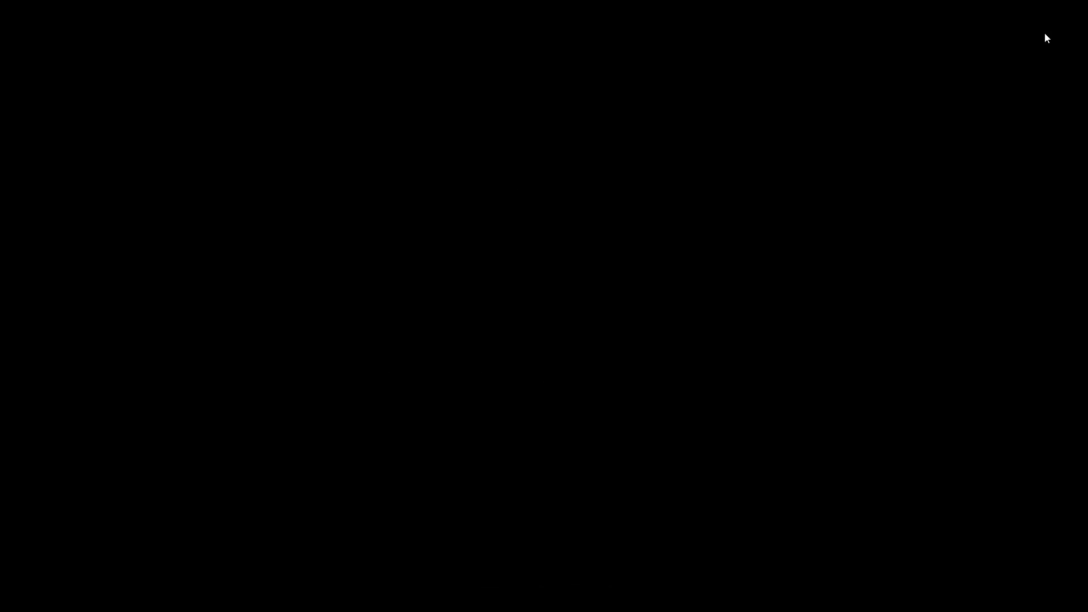
key(Escape)
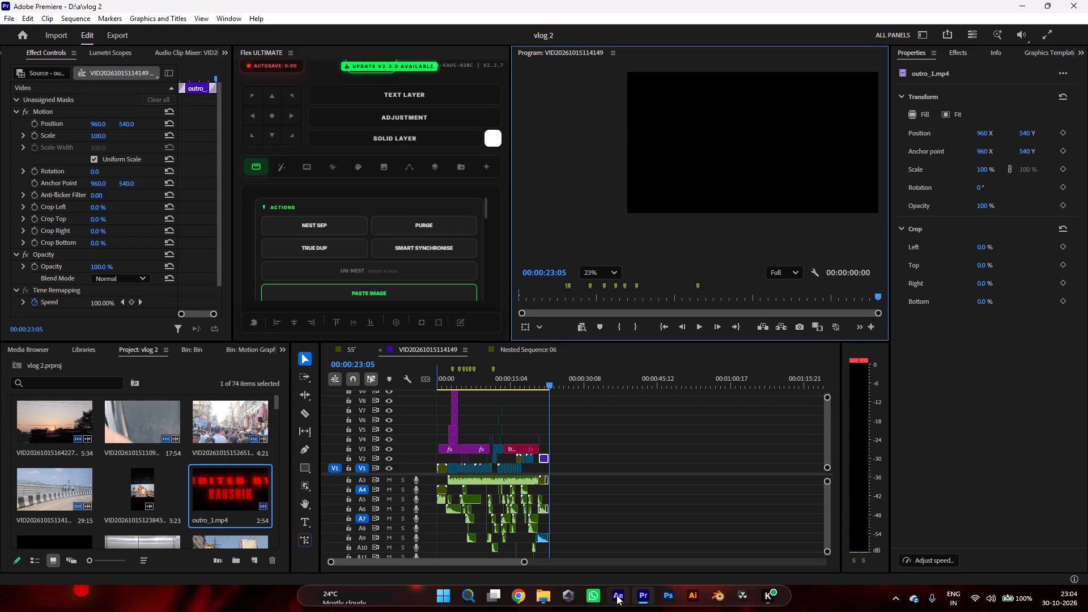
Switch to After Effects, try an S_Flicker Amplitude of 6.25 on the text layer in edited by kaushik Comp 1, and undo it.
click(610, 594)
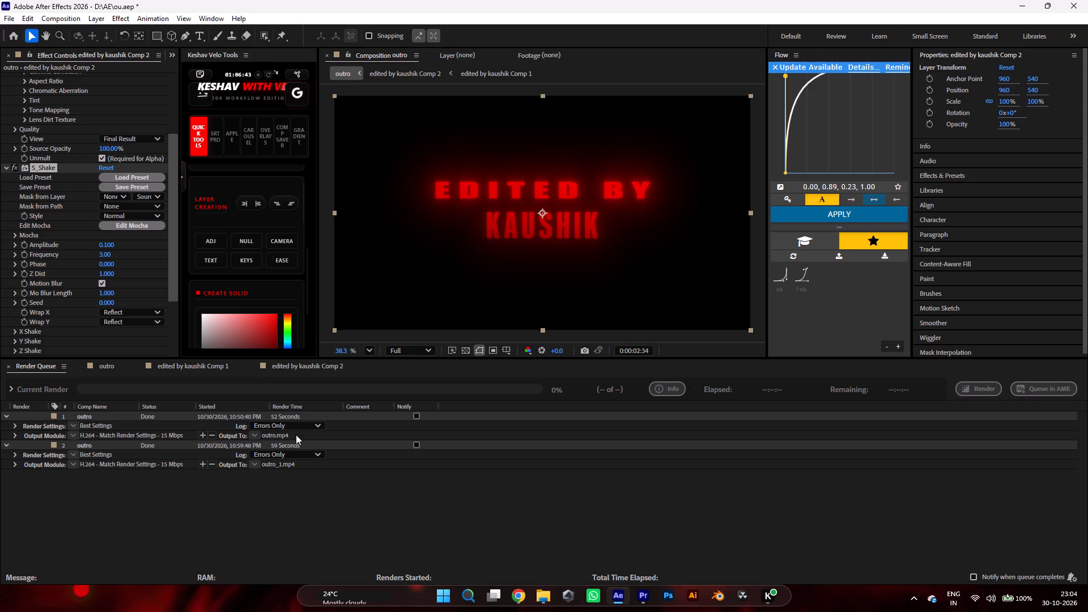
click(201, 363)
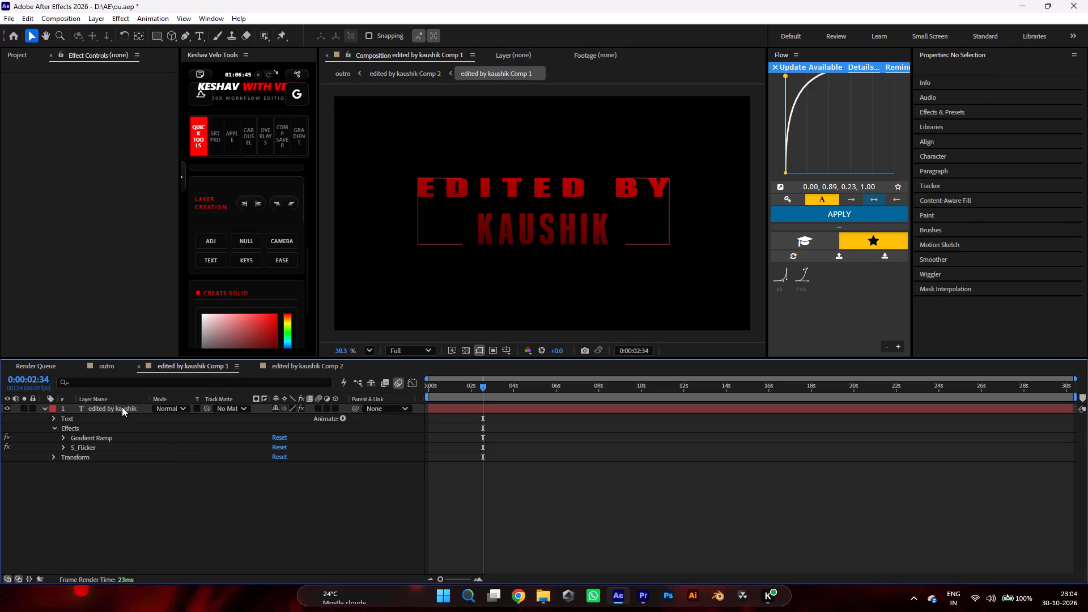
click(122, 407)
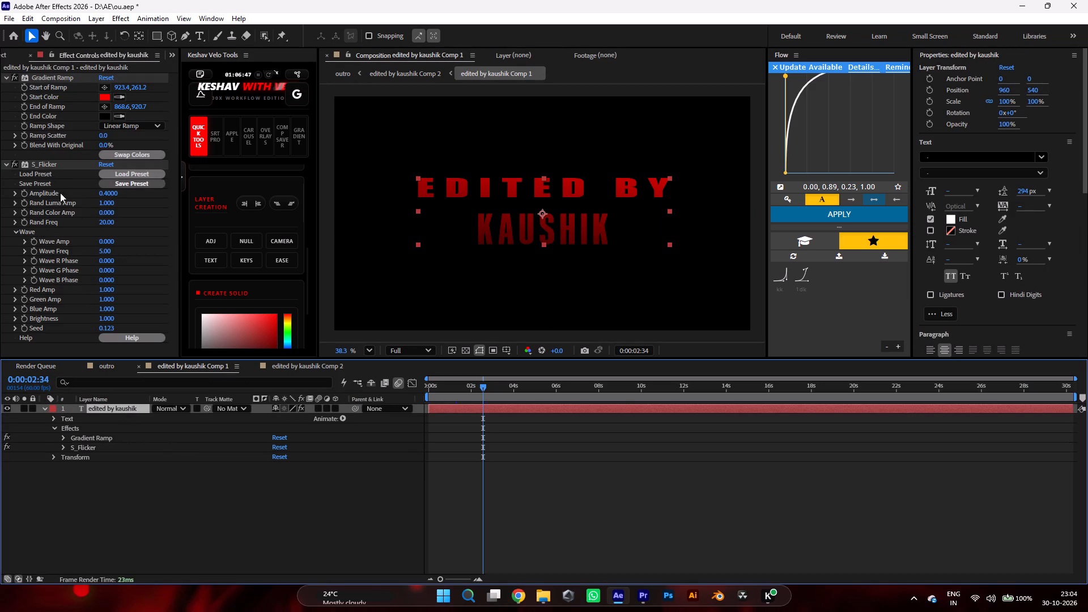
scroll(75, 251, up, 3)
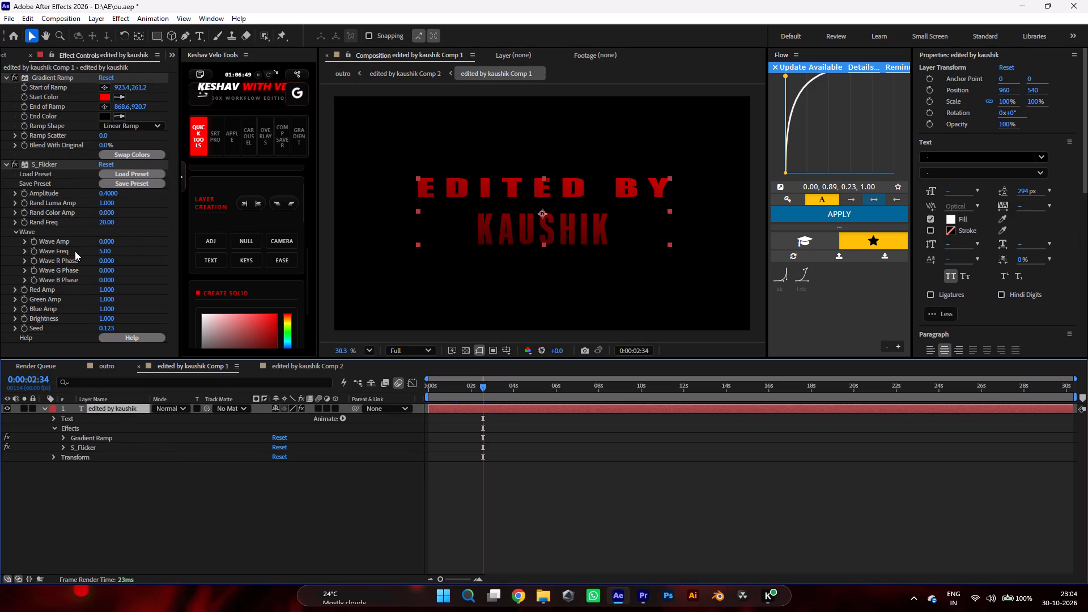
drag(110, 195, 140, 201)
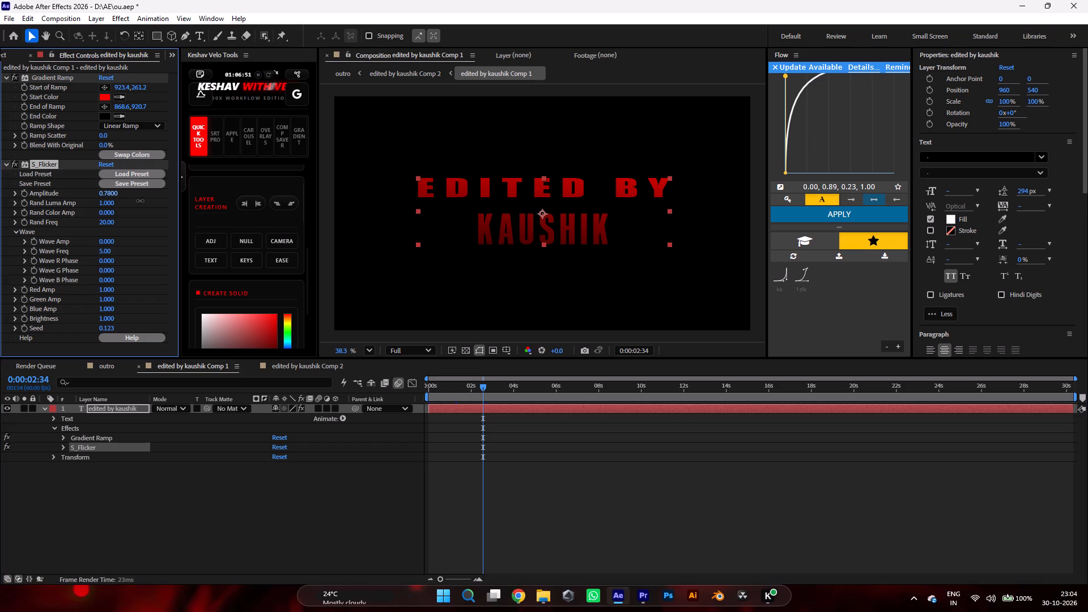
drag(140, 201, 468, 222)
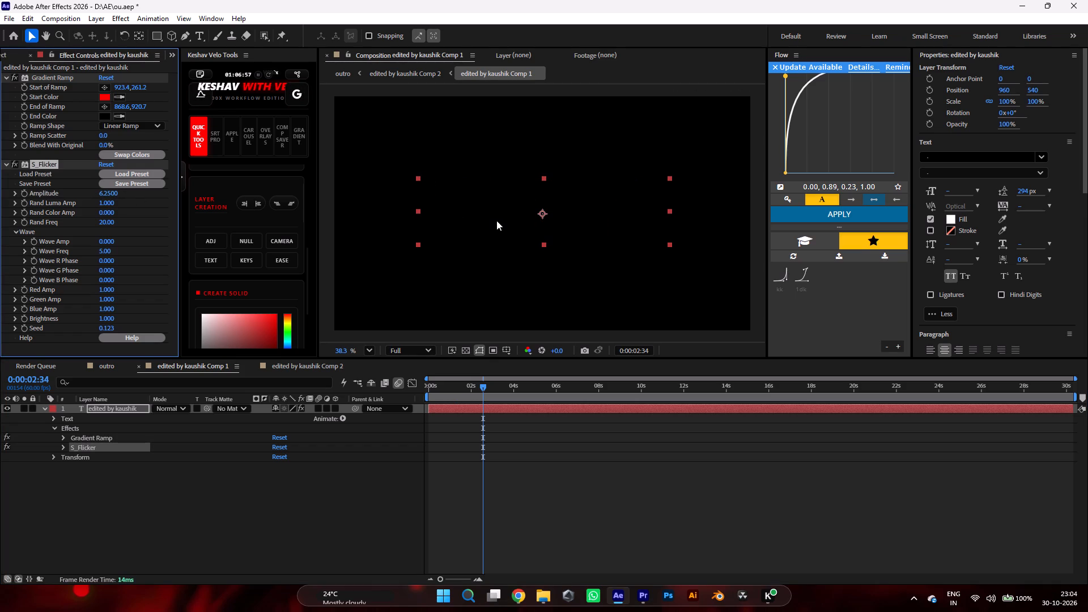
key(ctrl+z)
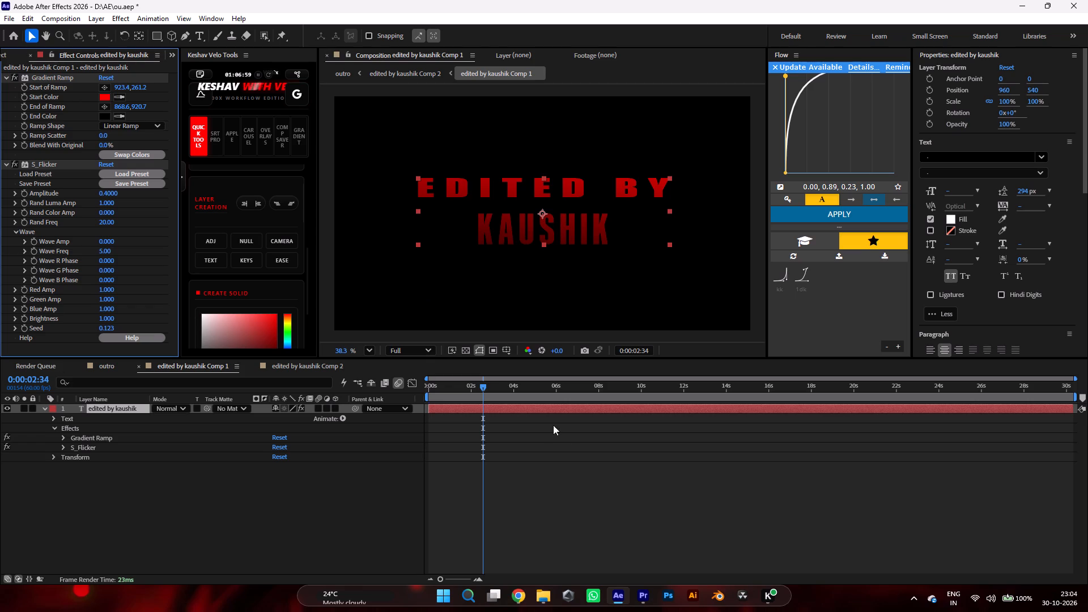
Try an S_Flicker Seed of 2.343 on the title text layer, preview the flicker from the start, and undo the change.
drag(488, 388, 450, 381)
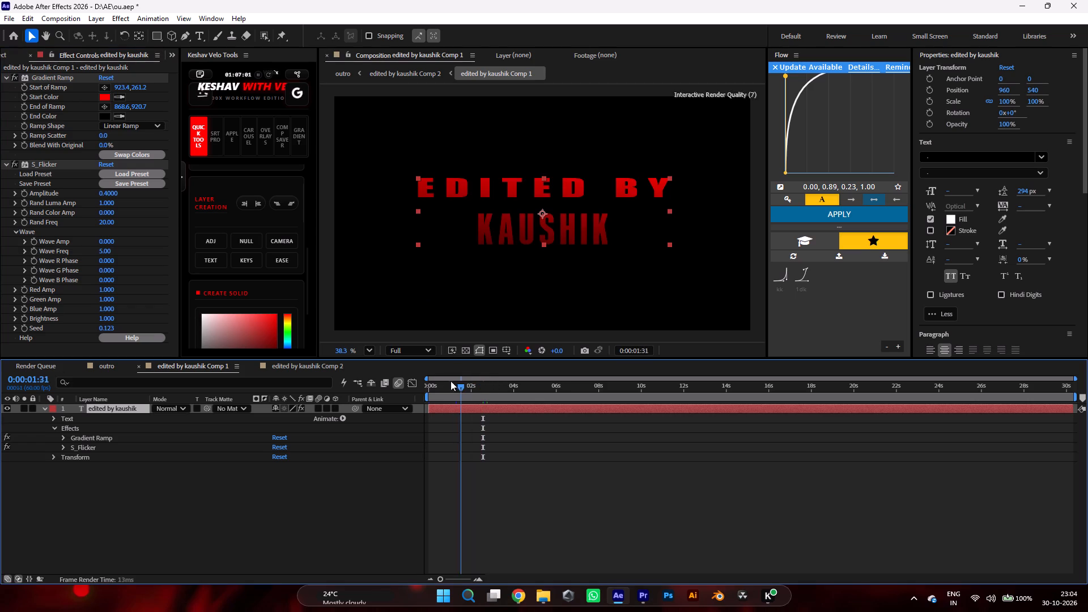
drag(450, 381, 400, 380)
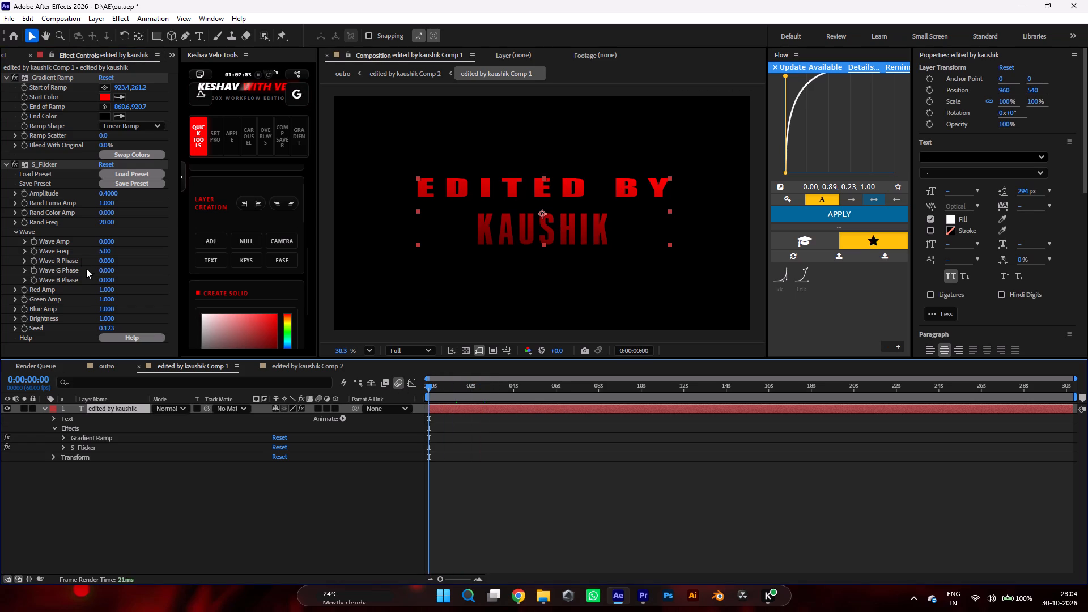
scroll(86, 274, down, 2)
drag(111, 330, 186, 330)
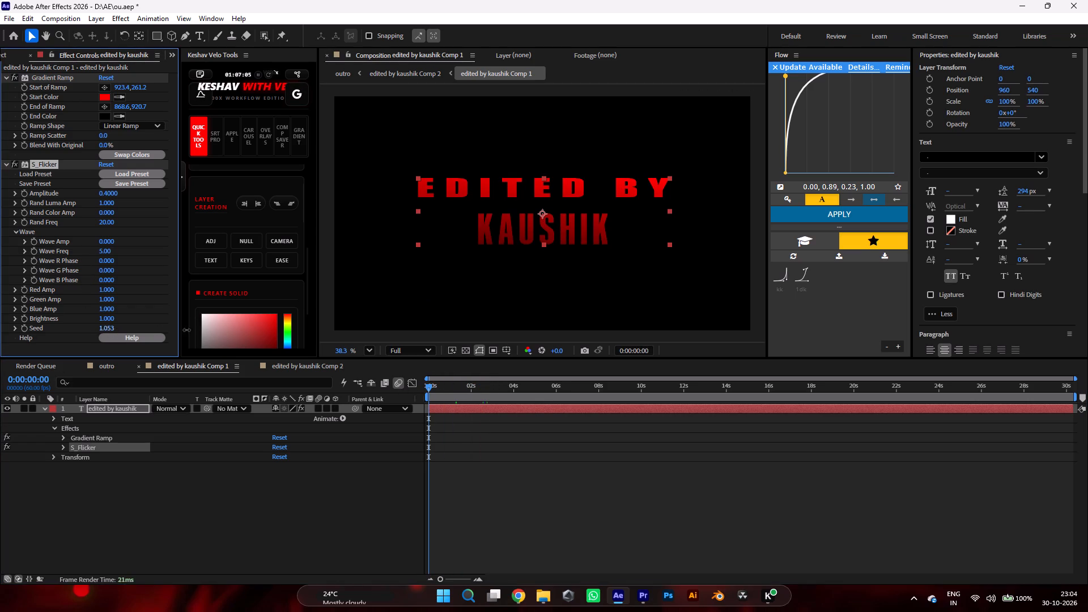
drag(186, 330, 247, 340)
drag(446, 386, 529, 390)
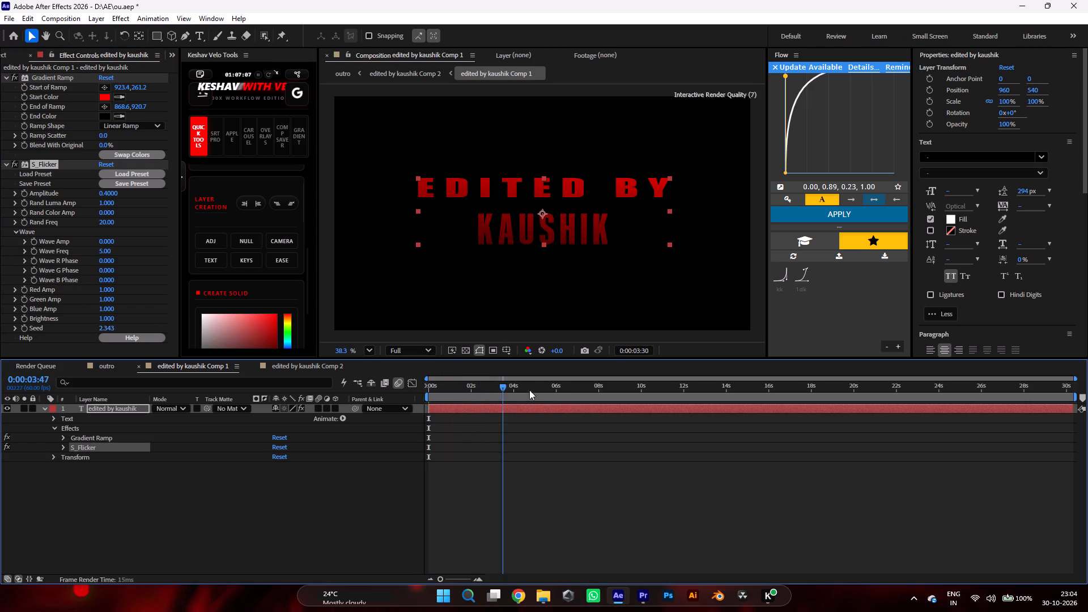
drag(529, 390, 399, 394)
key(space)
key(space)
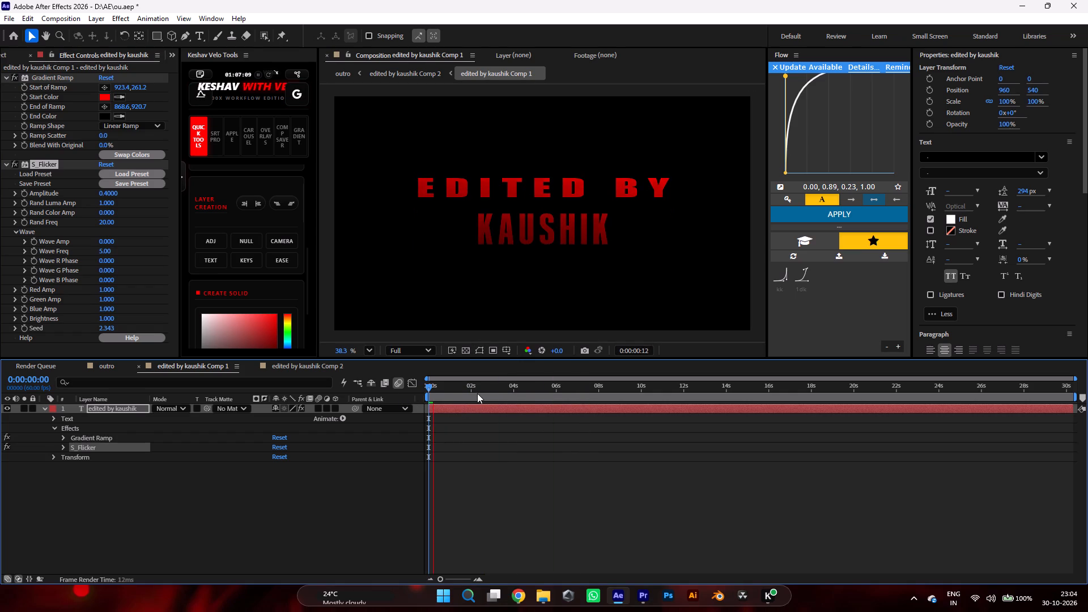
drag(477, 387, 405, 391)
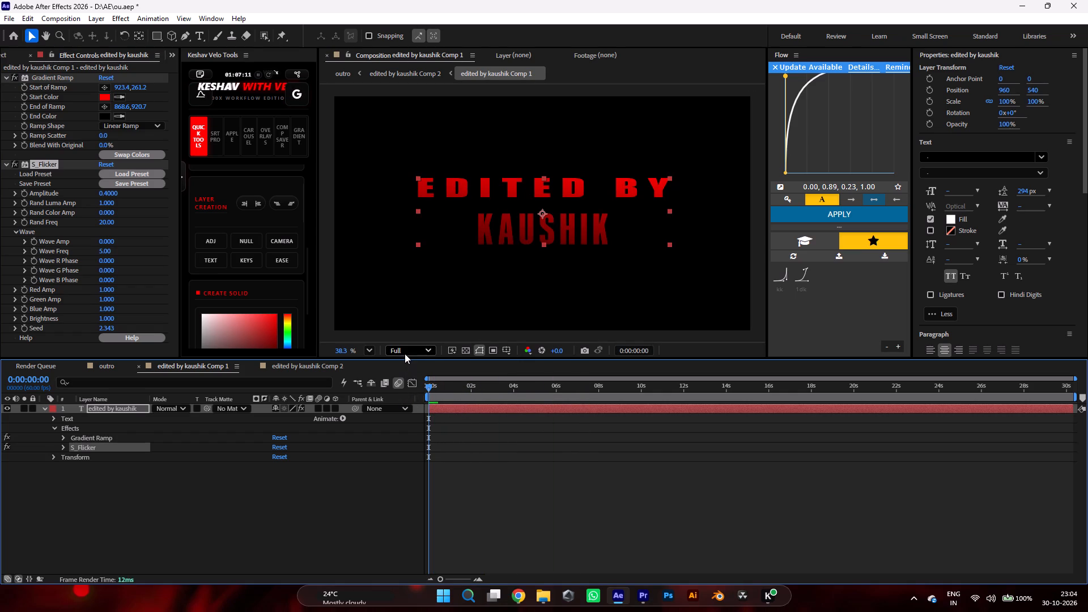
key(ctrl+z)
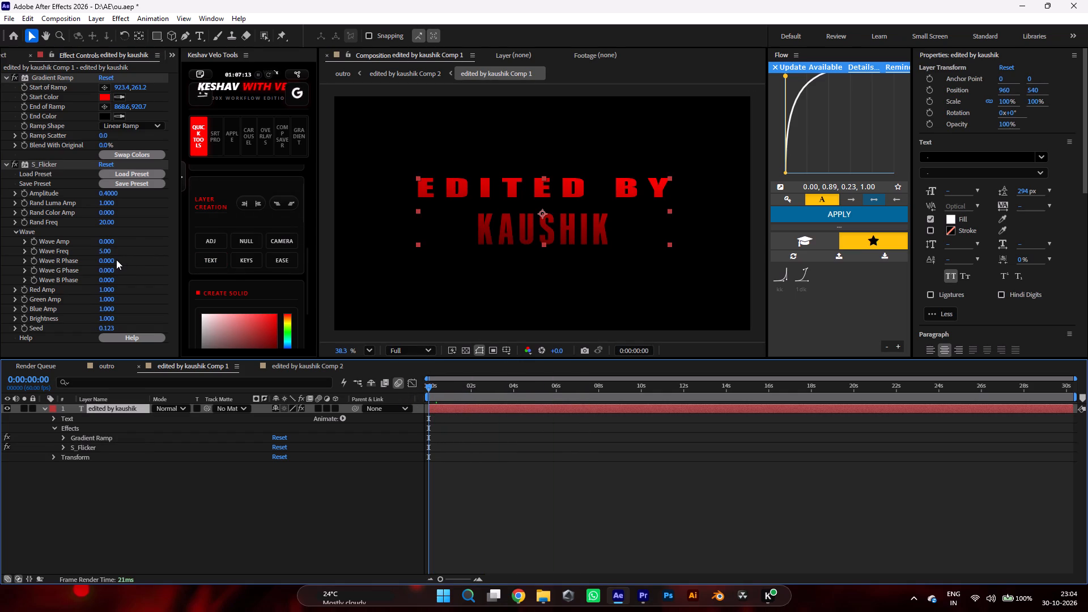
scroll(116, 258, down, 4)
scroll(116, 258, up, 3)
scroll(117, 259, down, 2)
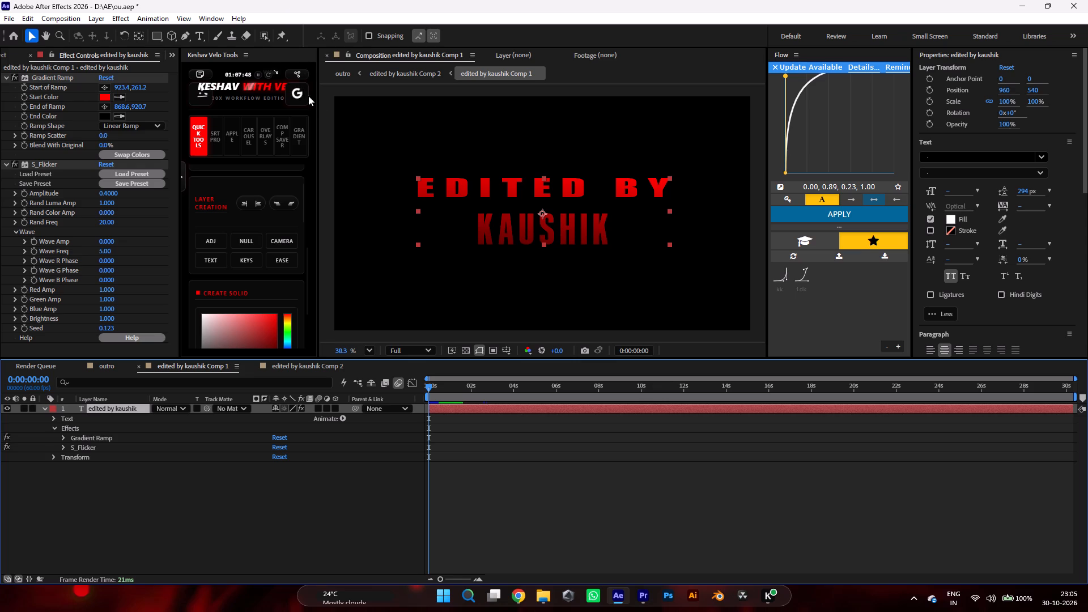
Switch back to Premiere and replay the outro section several times to check the title's flicker and ending.
click(643, 602)
click(542, 385)
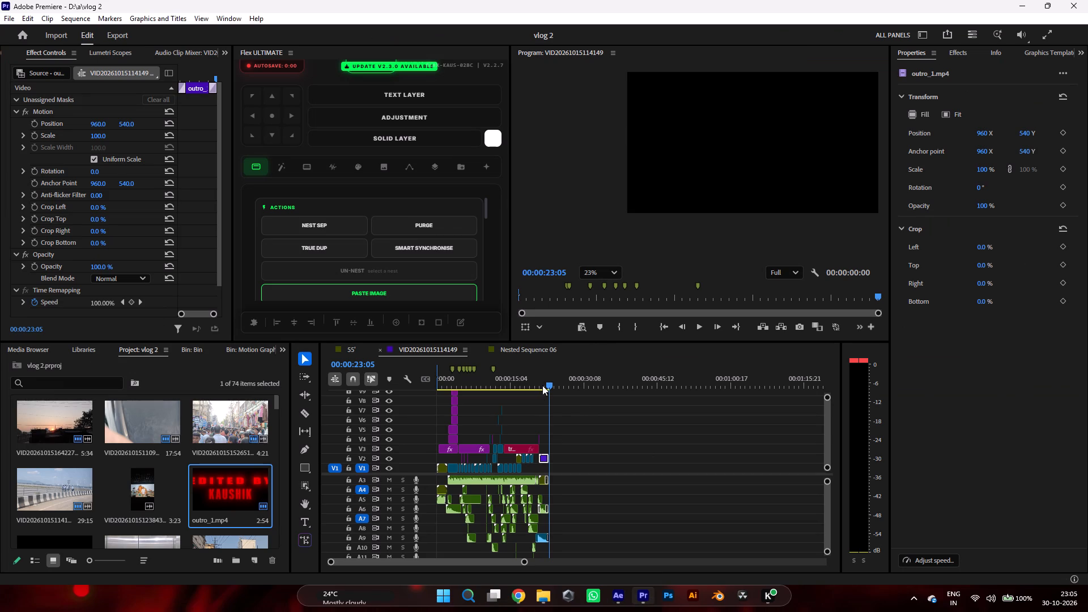
click(543, 377)
click(542, 382)
key(space)
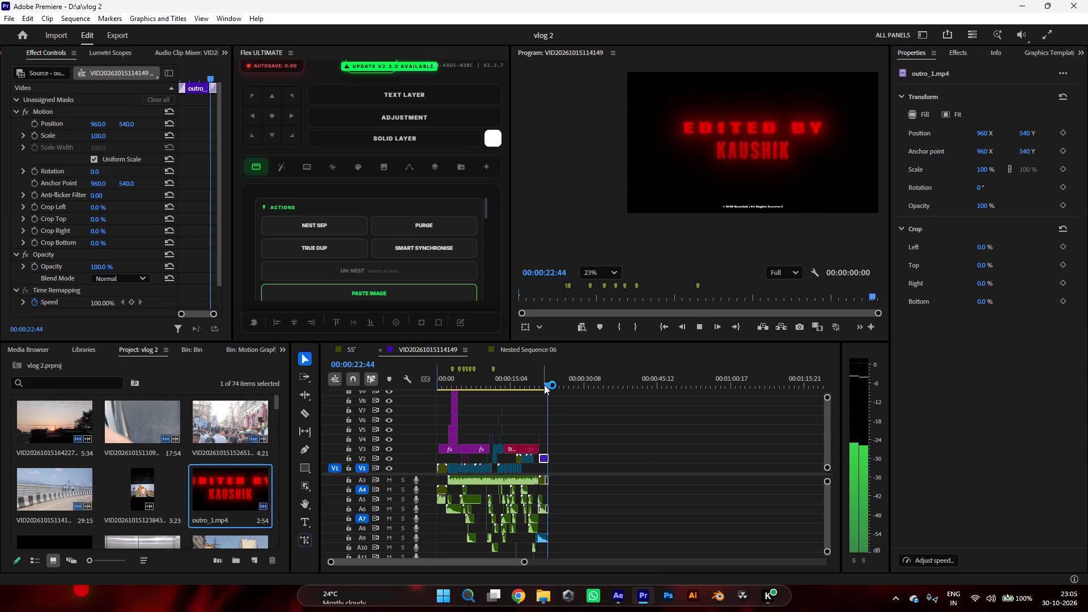
click(544, 385)
key(space)
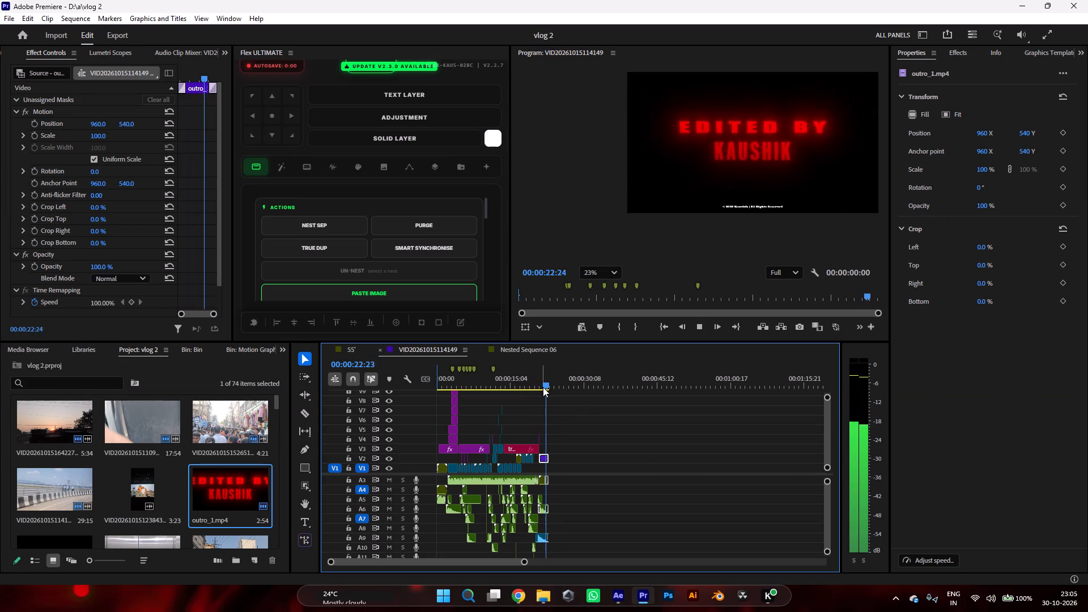
click(543, 387)
key(space)
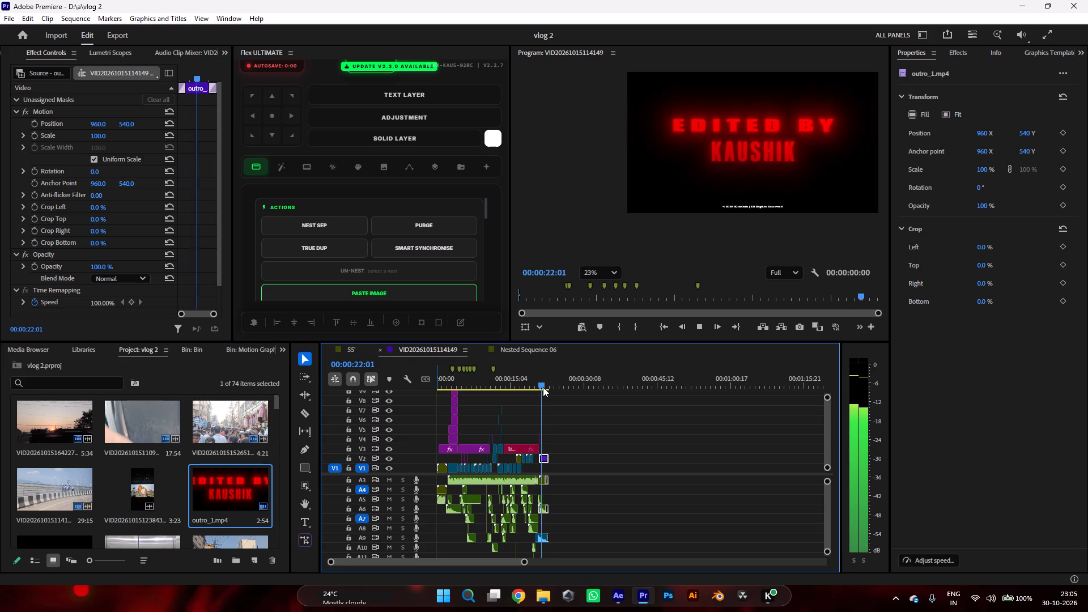
key(space)
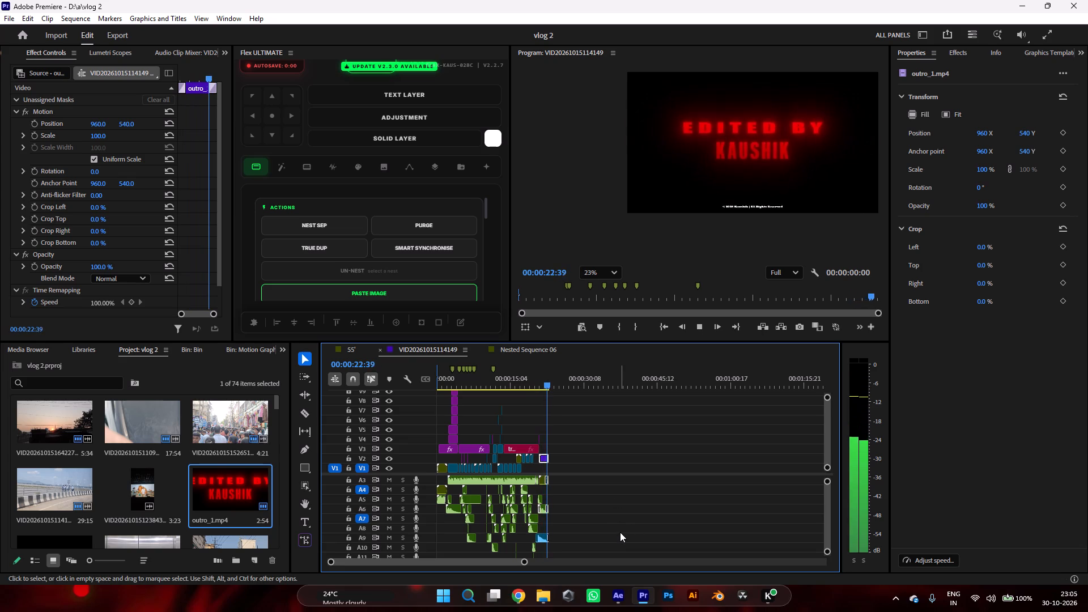
key(space)
drag(525, 564, 431, 563)
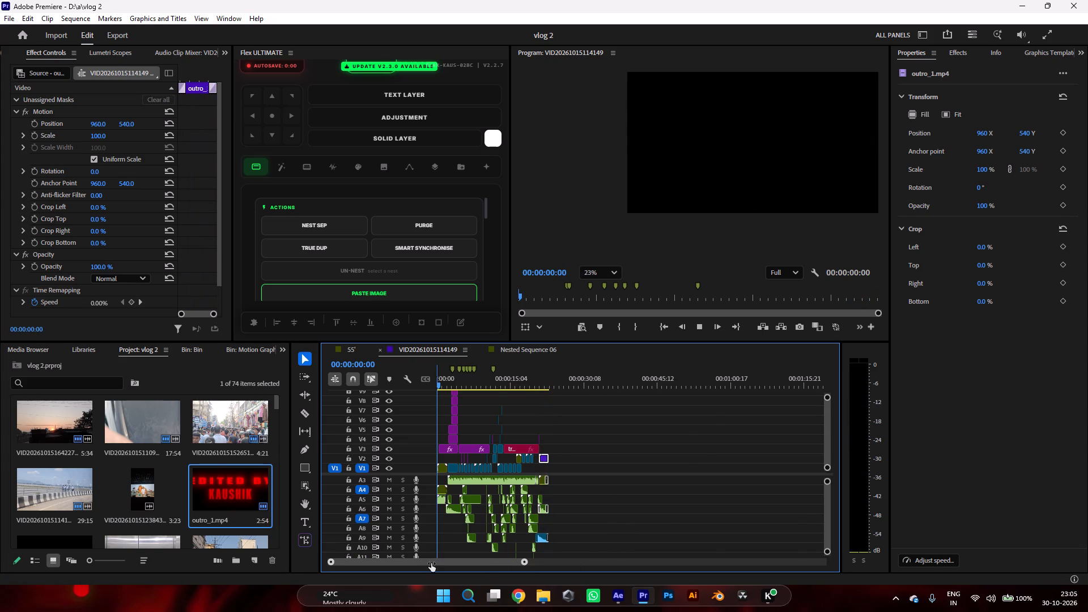
Play the vlog sequence from its start and scrub to the frames around 00:00:12:22 to check the edit.
drag(431, 563, 428, 563)
key(space)
drag(703, 384, 713, 389)
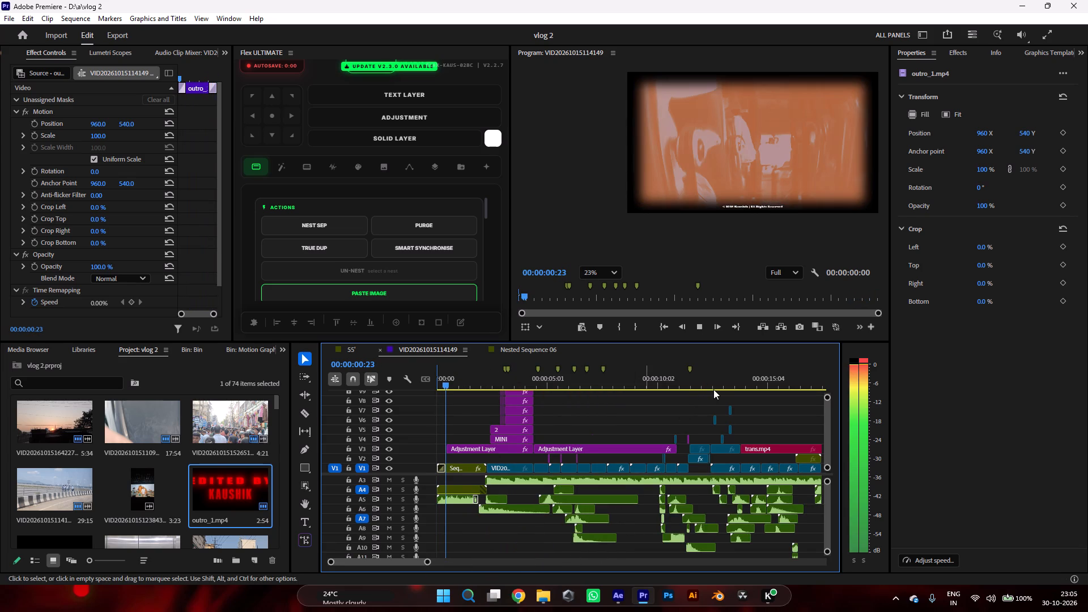
drag(713, 389, 719, 389)
drag(709, 381, 710, 373)
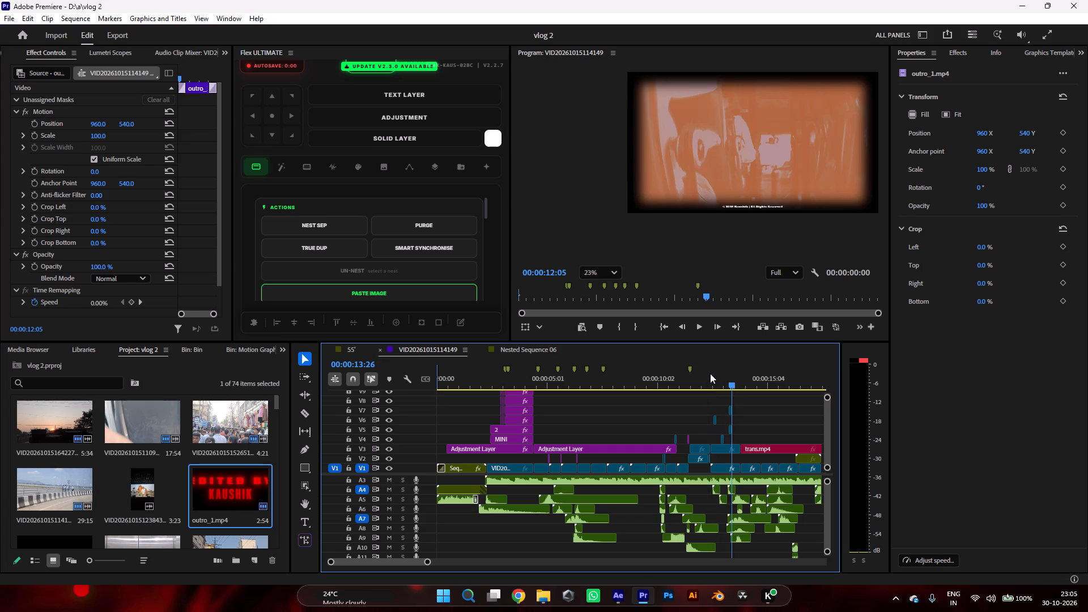
drag(710, 373, 709, 373)
drag(427, 563, 439, 563)
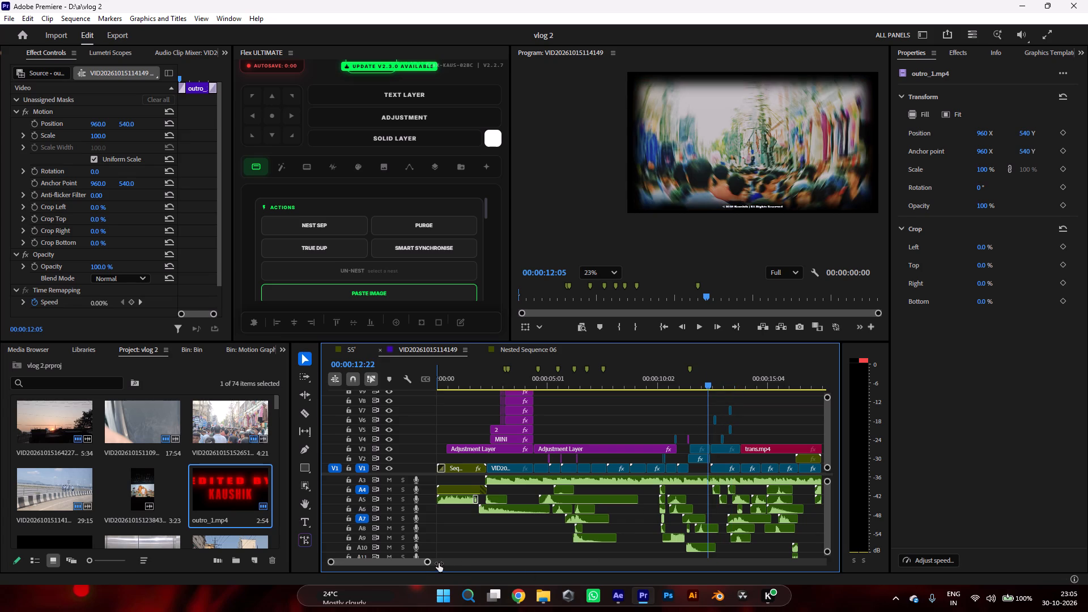
drag(439, 563, 455, 566)
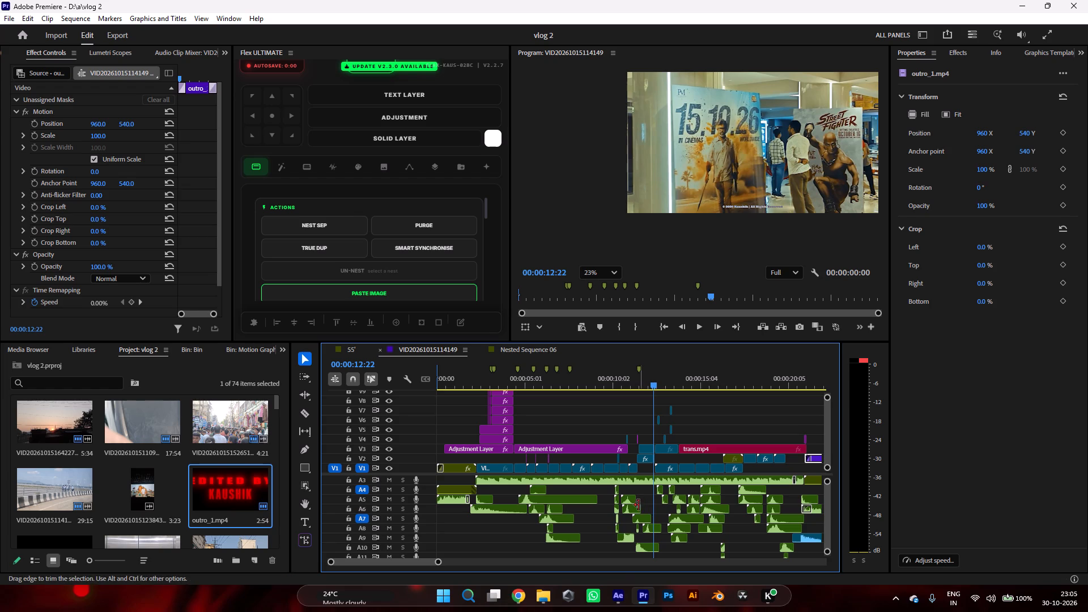
Save the vlog 2 project.
key(ctrl+s)
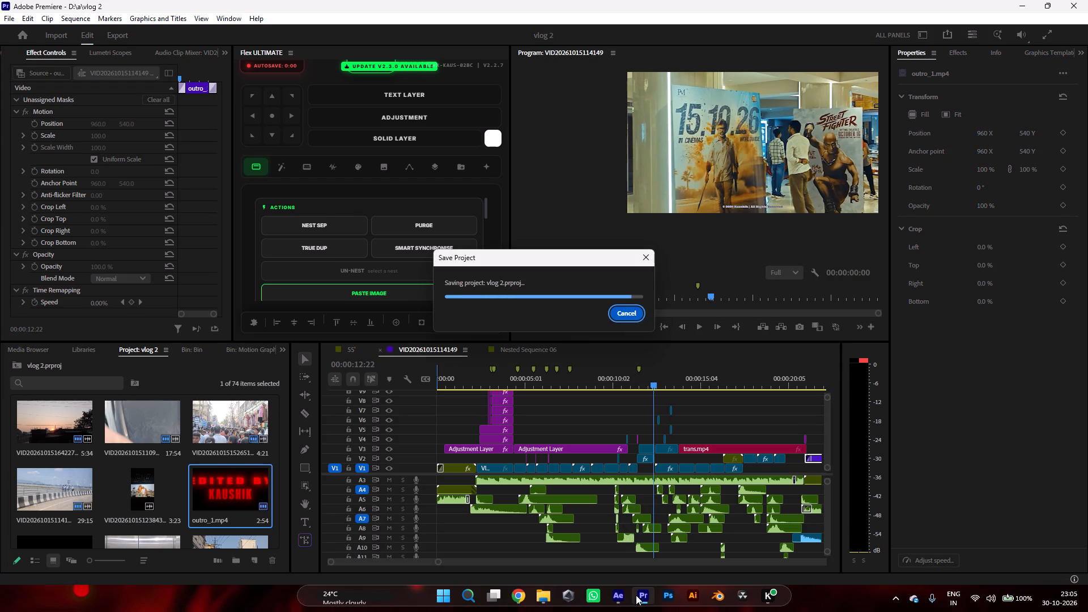
Switch to After Effects and close it, choosing to save the changes to ou.aep.
click(620, 590)
click(1087, 0)
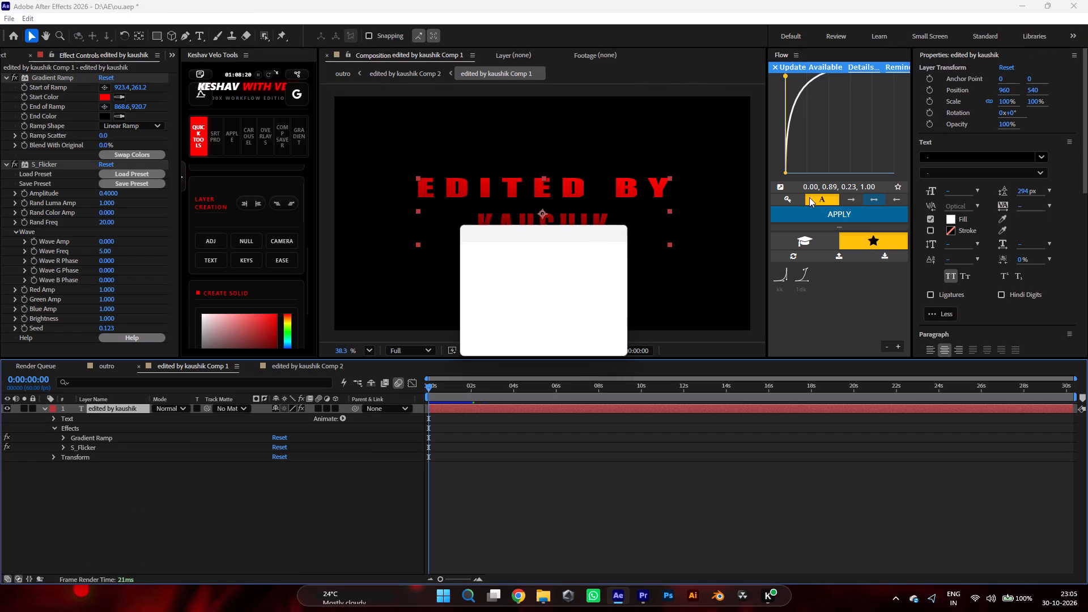
click(516, 332)
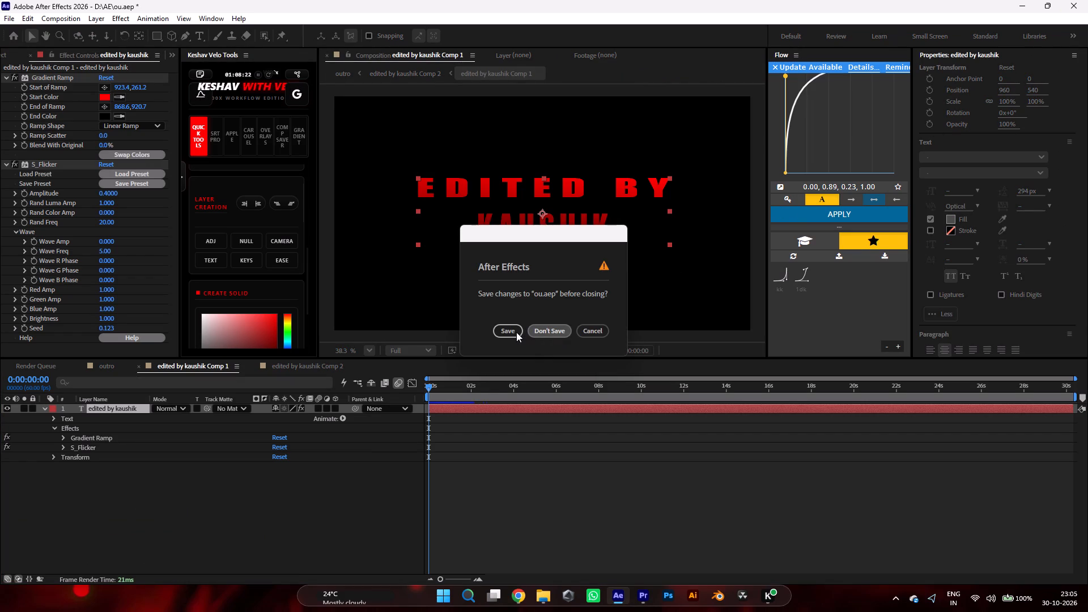
click(515, 333)
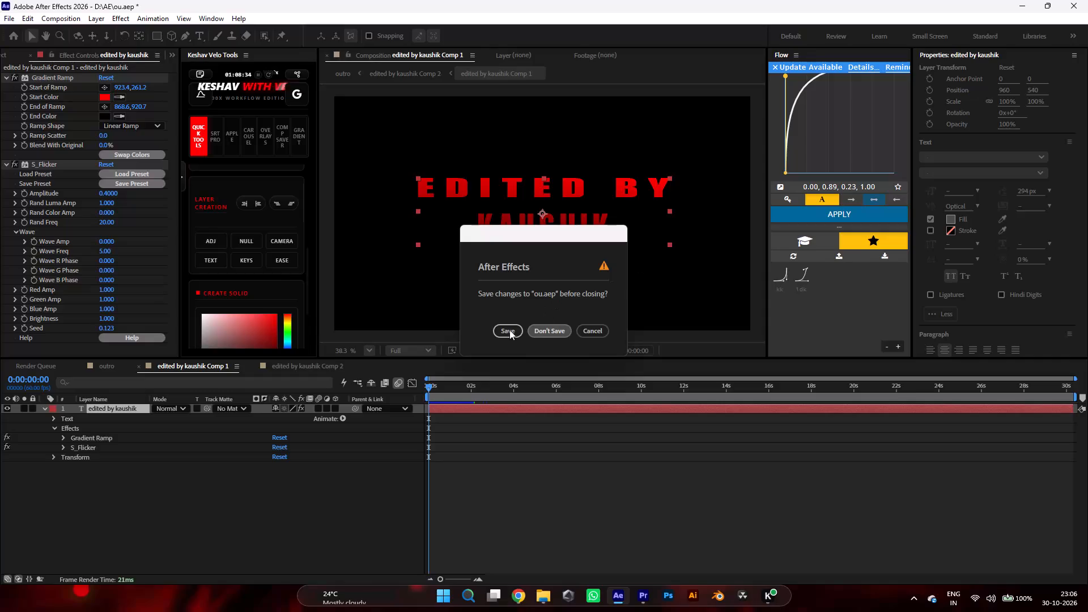
triple_click(511, 332)
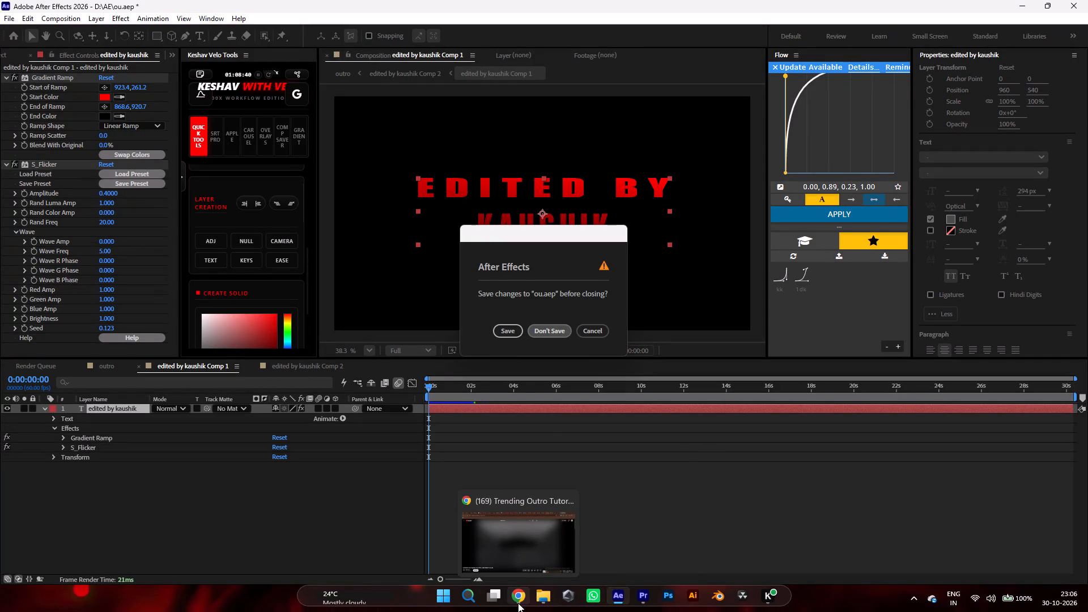
double_click(504, 337)
Switch to Chrome, search YouTube for "probability engineering mathematics" and open Lecture 01 of the Probability course.
click(521, 535)
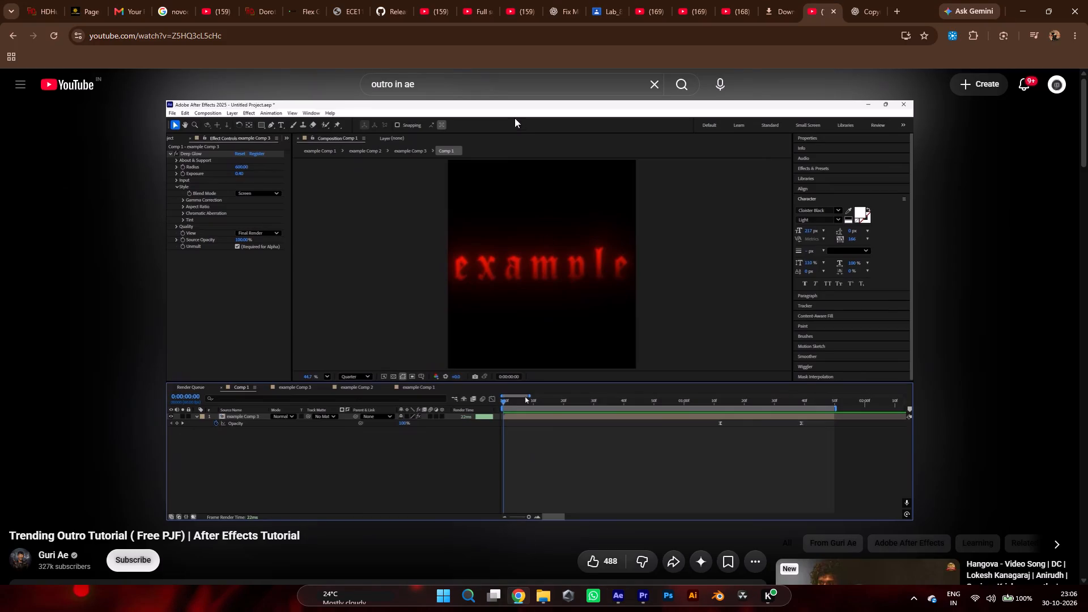
drag(483, 78, 299, 77)
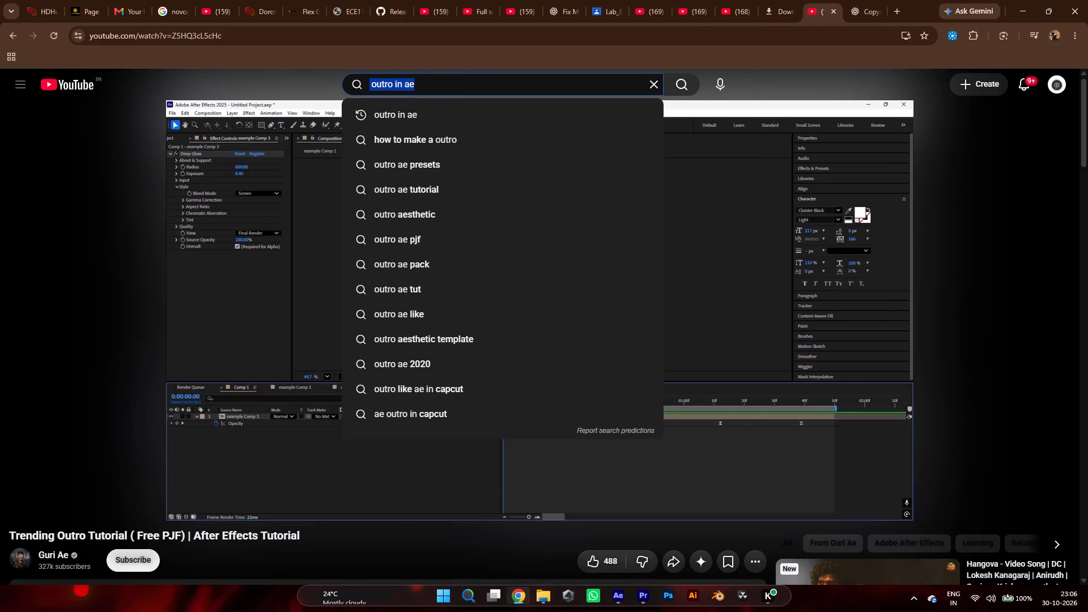
text(pr)
text(obal)
key(BackSpace)
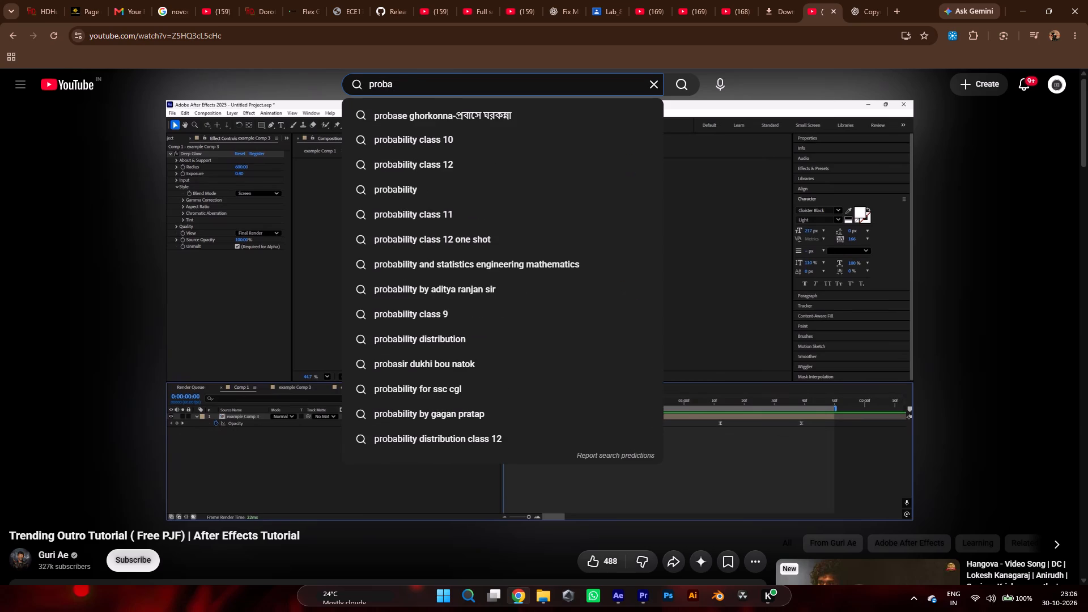
text(bility)
key(Down)
key(Down)
key(Down)
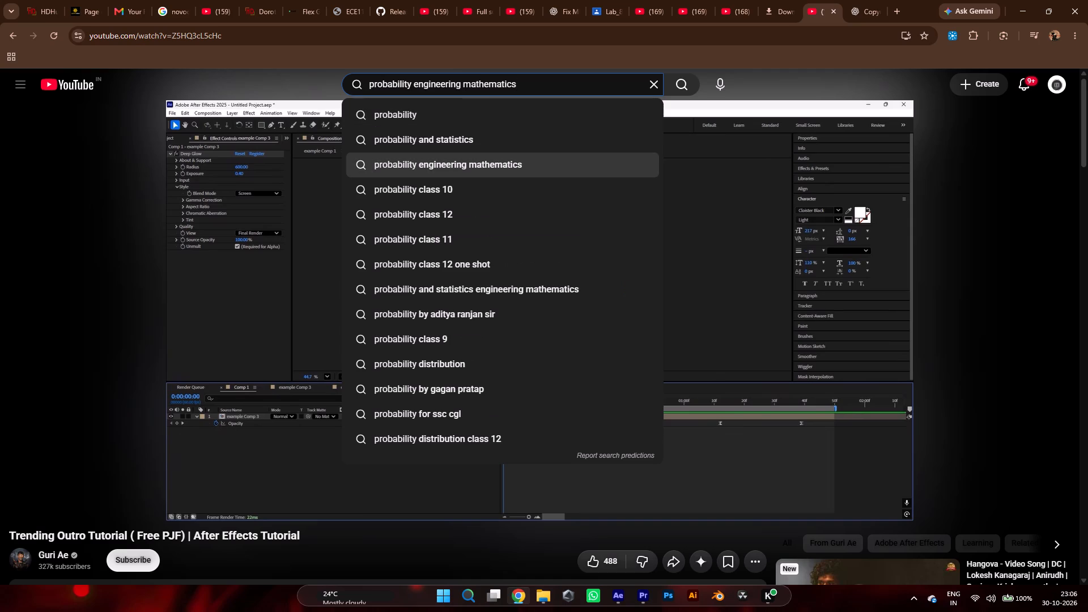
key(Return)
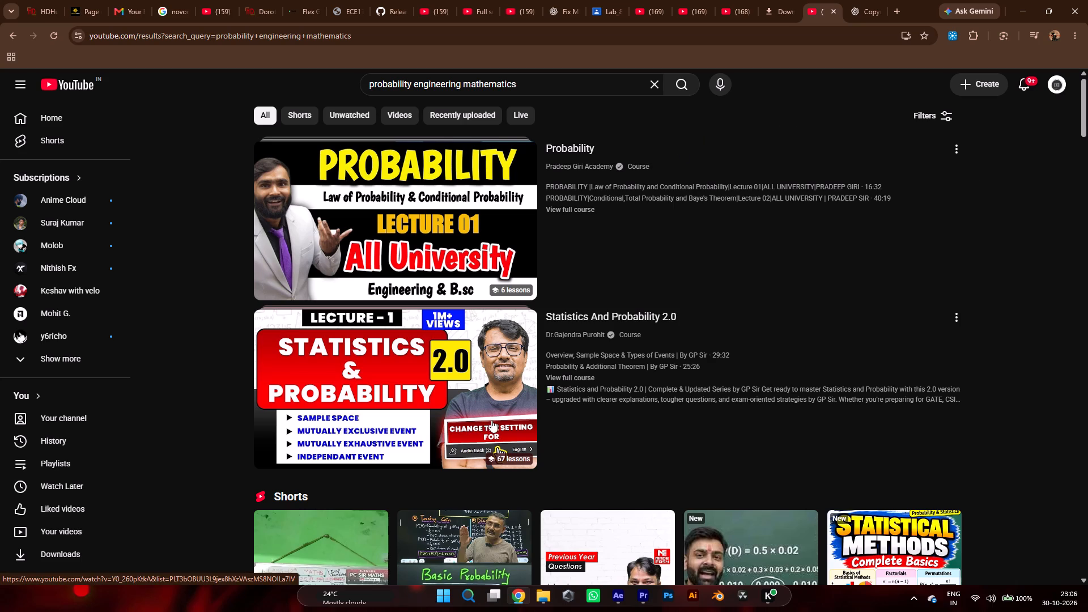
click(469, 211)
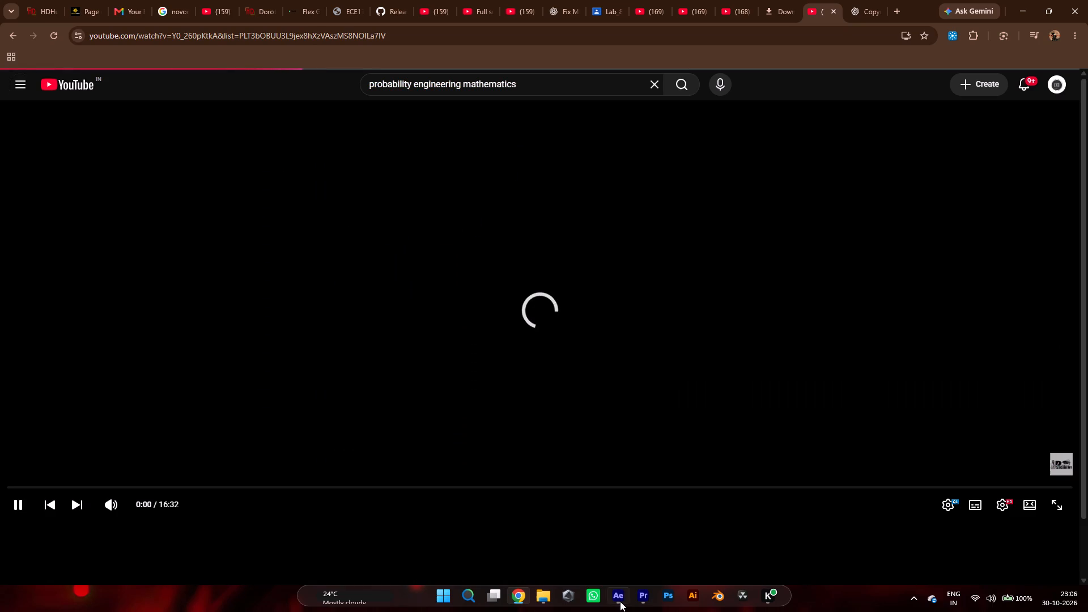
Open Task Manager to check the running processes.
key(ctrl+shift+Escape)
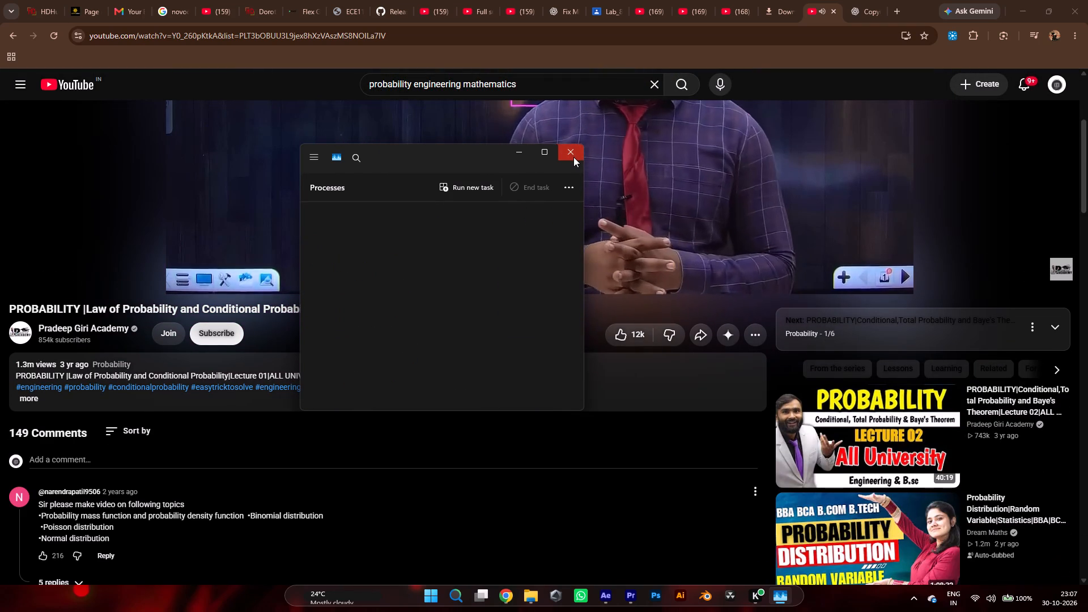
Expand the Probability playlist, look through its lectures, and pause the Lecture 01 video.
click(1055, 328)
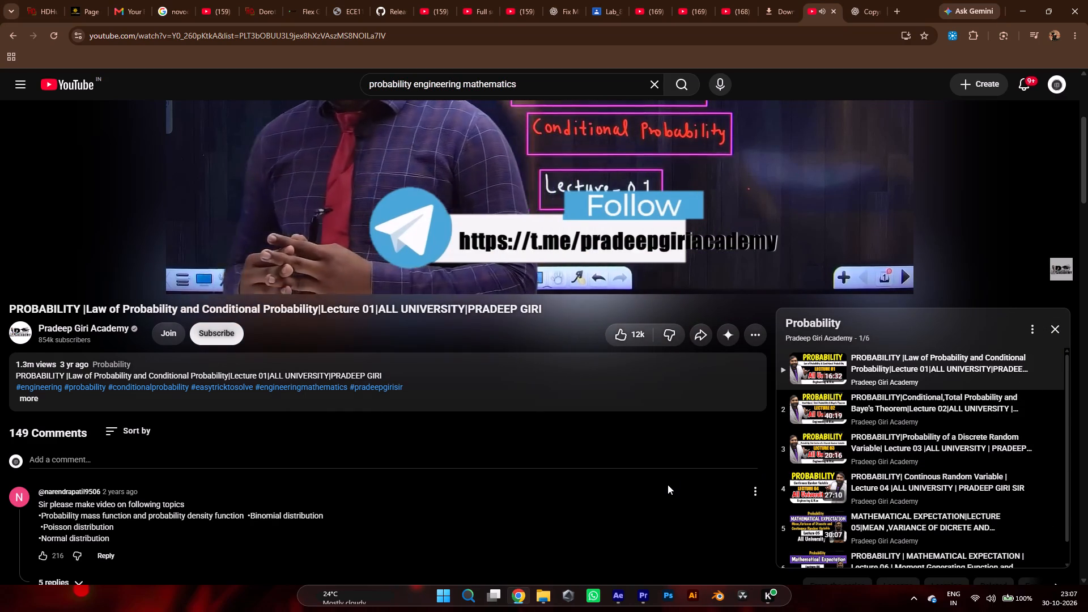
scroll(668, 484, down, 2)
scroll(950, 387, down, 5)
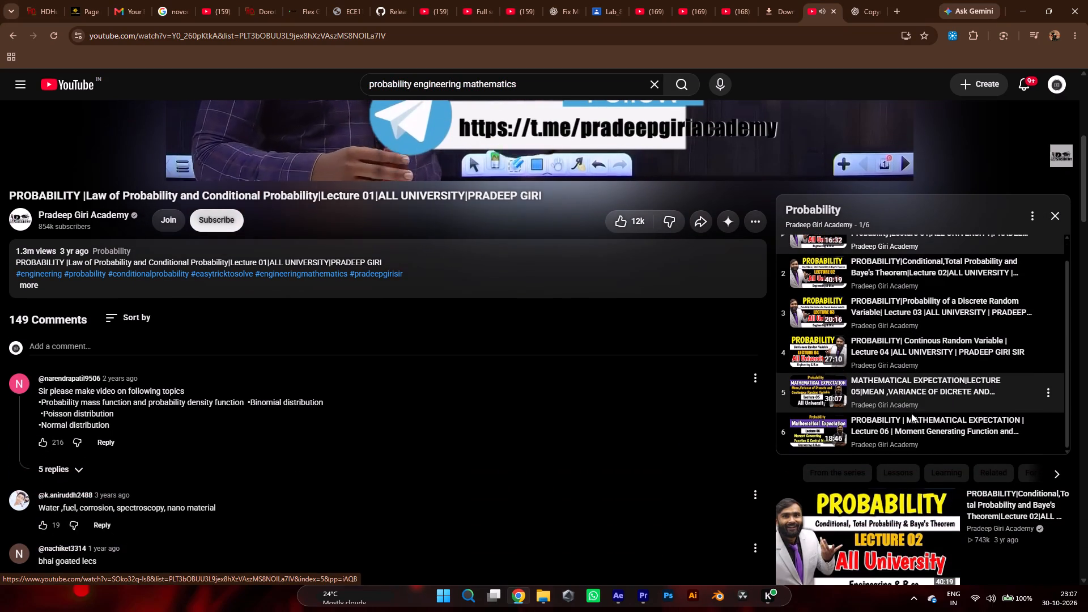
scroll(628, 428, up, 5)
click(604, 263)
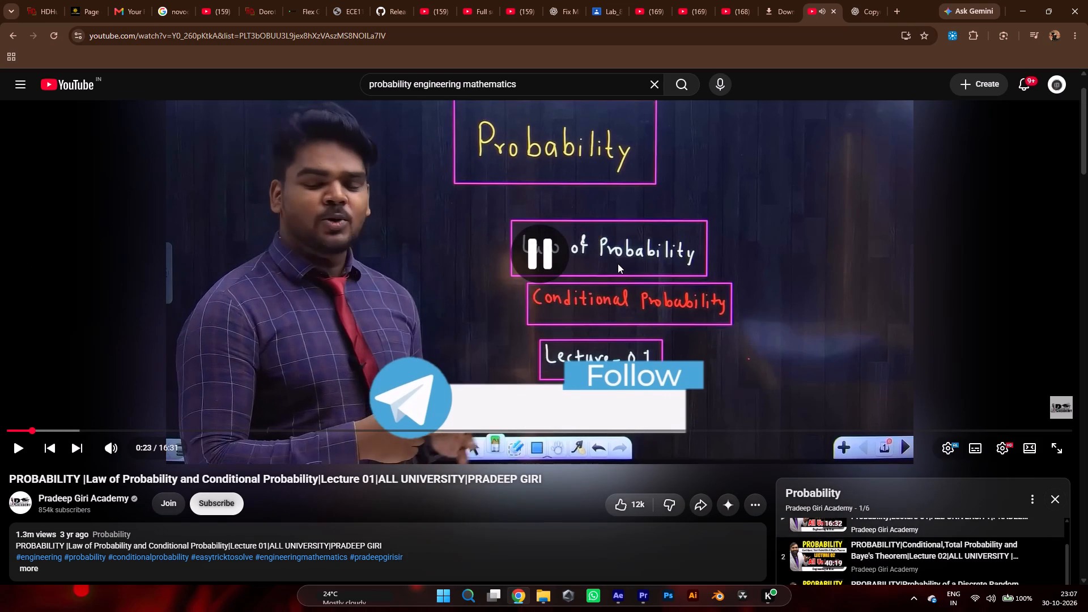
Launch Task Manager and try to close the Adobe After Effects window that is still open.
key(ctrl+shift+Escape)
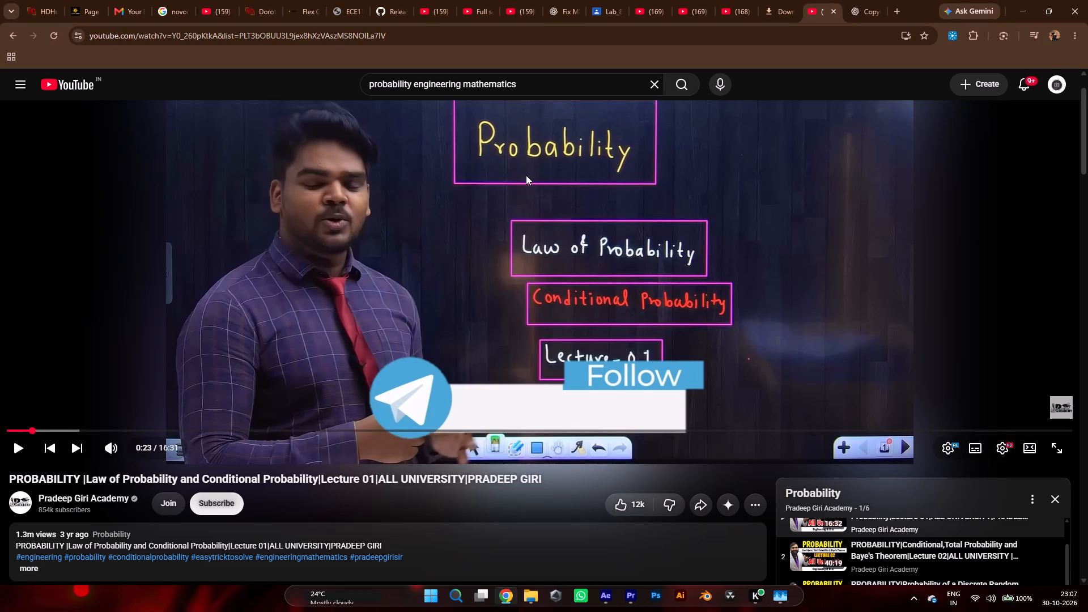
click(625, 506)
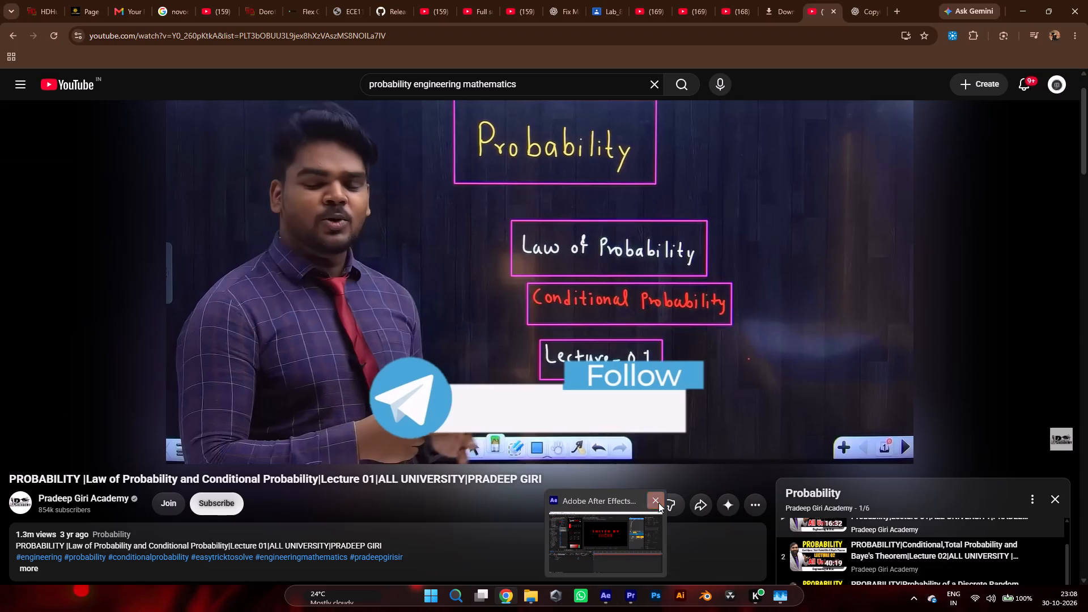
click(658, 503)
triple_click(658, 503)
double_click(661, 501)
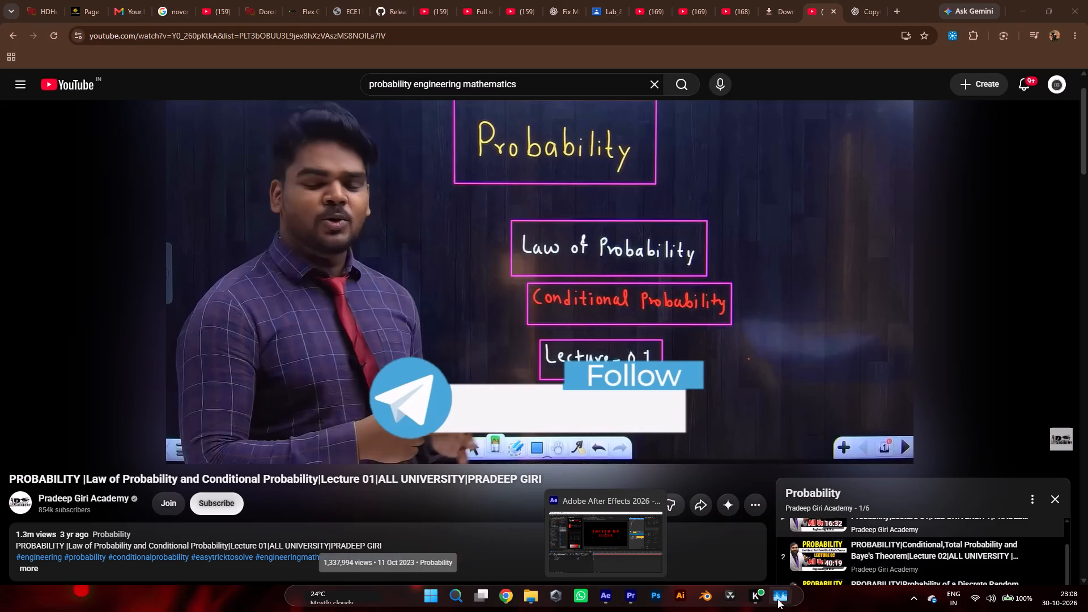
Bring Task Manager to the front and find Adobe After Effects 2026 among the running apps.
click(779, 598)
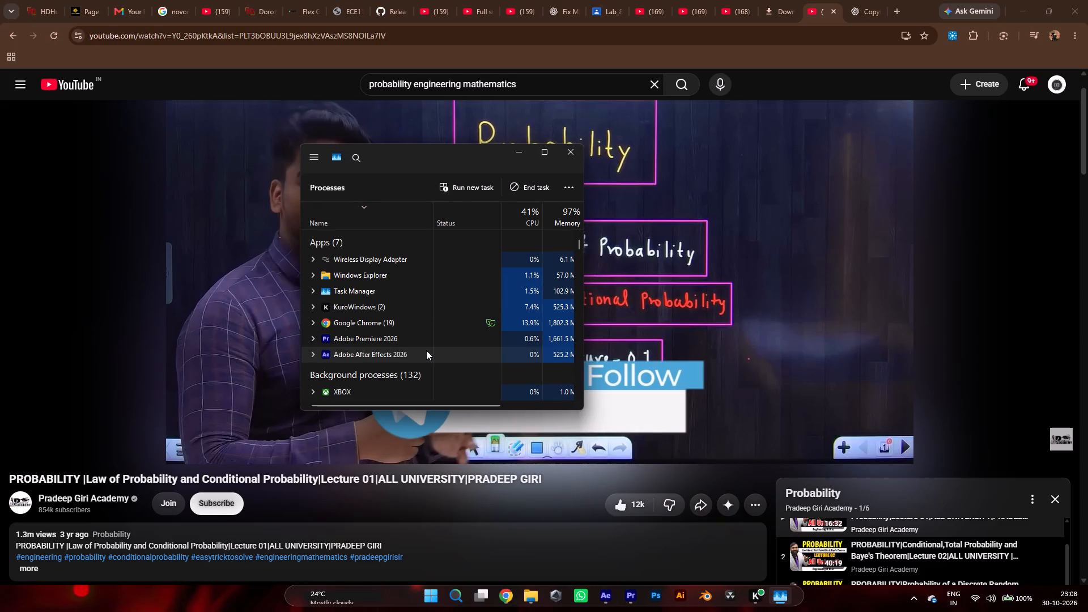